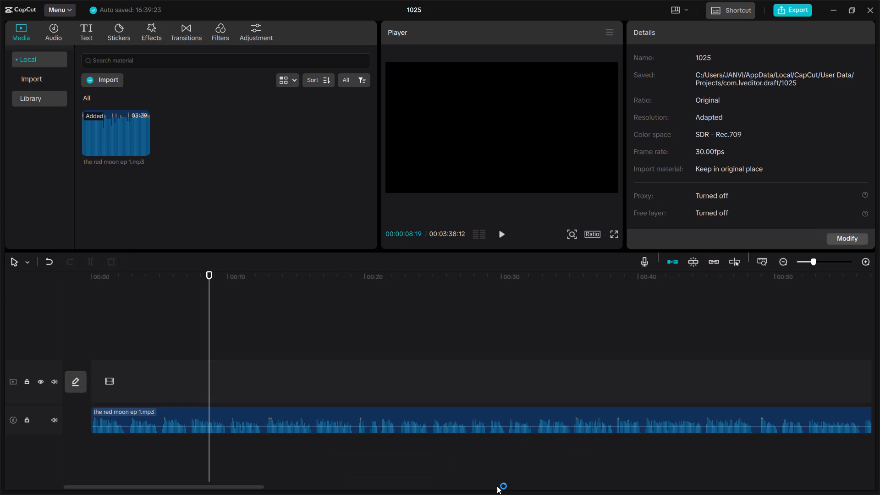
left_click(109, 79)
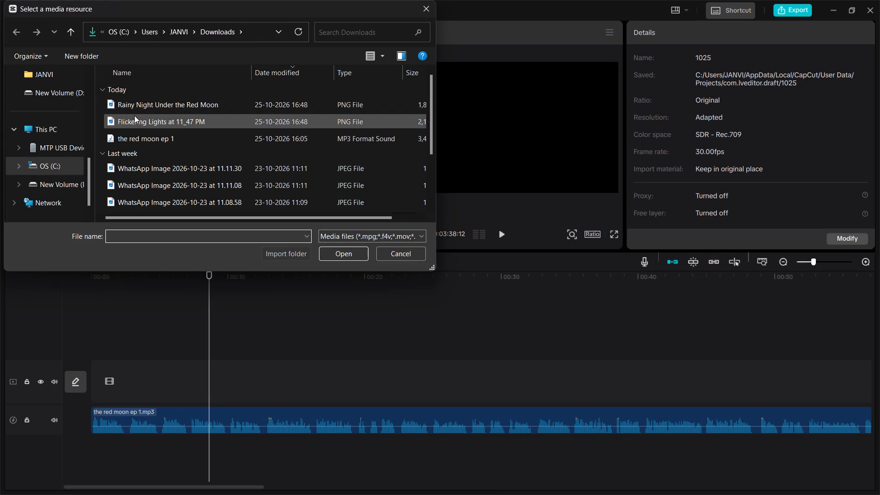
left_click(134, 116)
left_click(357, 251)
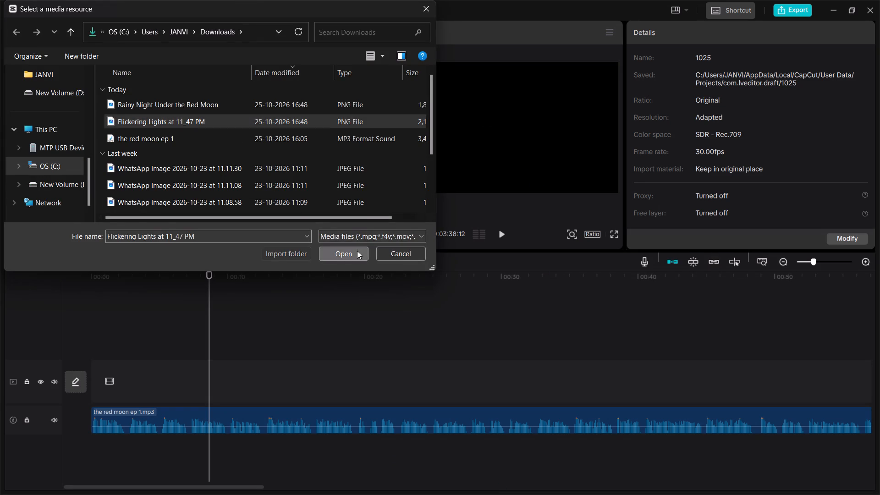
left_click(104, 74)
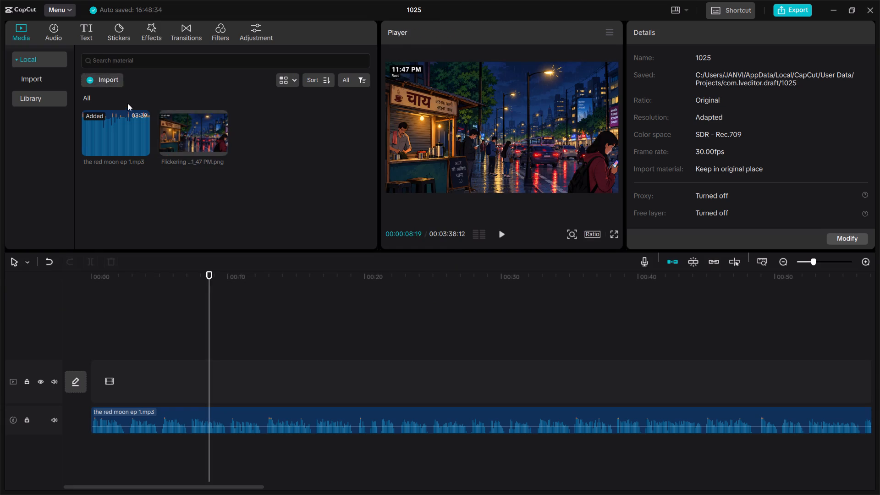
left_click(159, 106)
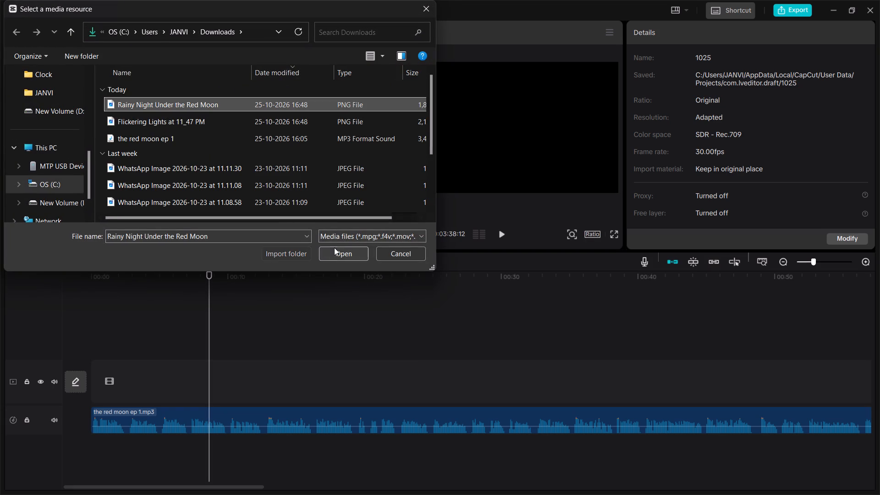
left_click(334, 251)
Place the "Flickering Lights at 11_47 PM" image at the start of the main video track above the narration.
left_click_drag(191, 140, 208, 181)
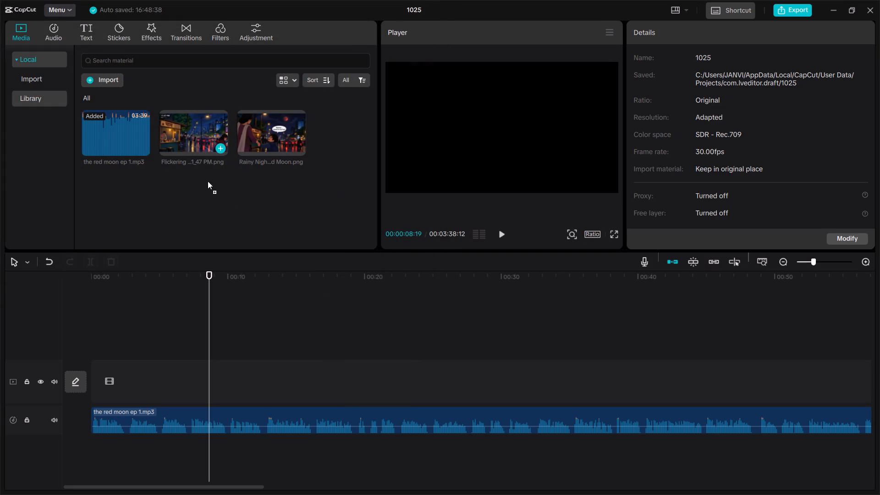
left_click_drag(208, 181, 107, 382)
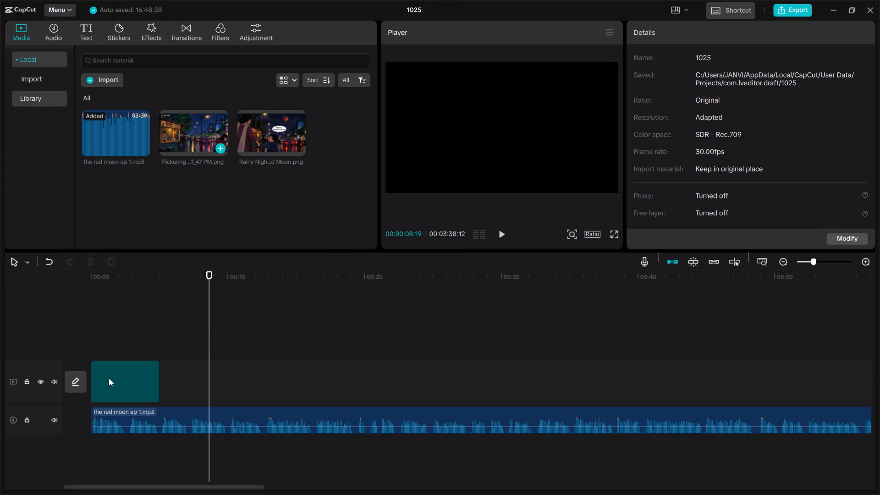
Return the playhead to the beginning and play the first 4 seconds to check the chai stall image against the narration.
left_click(498, 232)
left_click(503, 232)
left_click(502, 236)
left_click_drag(209, 275, 136, 276)
left_click_drag(343, 321, 422, 318)
left_click_drag(422, 318, 149, 310)
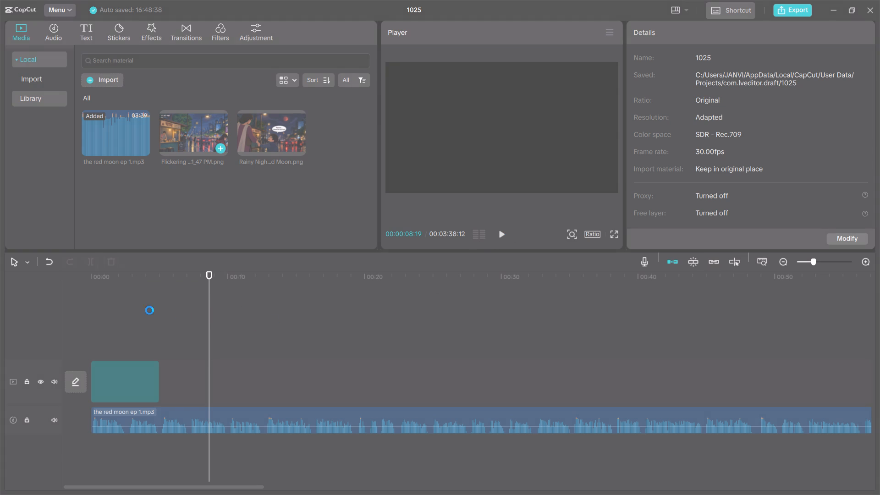
left_click_drag(149, 310, 135, 309)
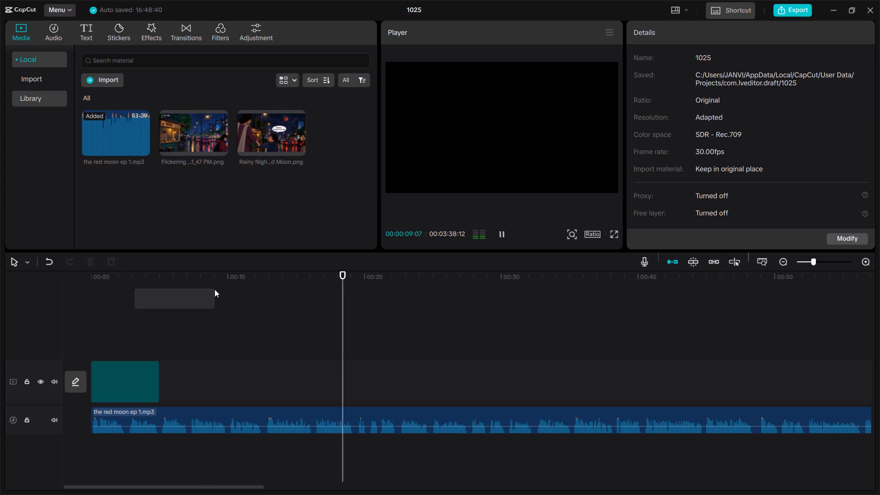
left_click(214, 289)
left_click_drag(290, 311, 199, 307)
left_click_drag(250, 309, 211, 309)
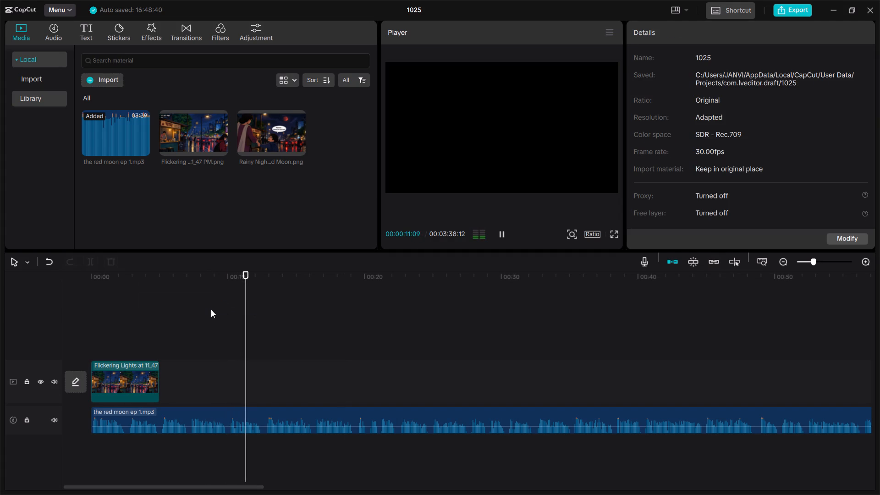
left_click_drag(211, 309, 210, 309)
left_click_drag(213, 274, 98, 274)
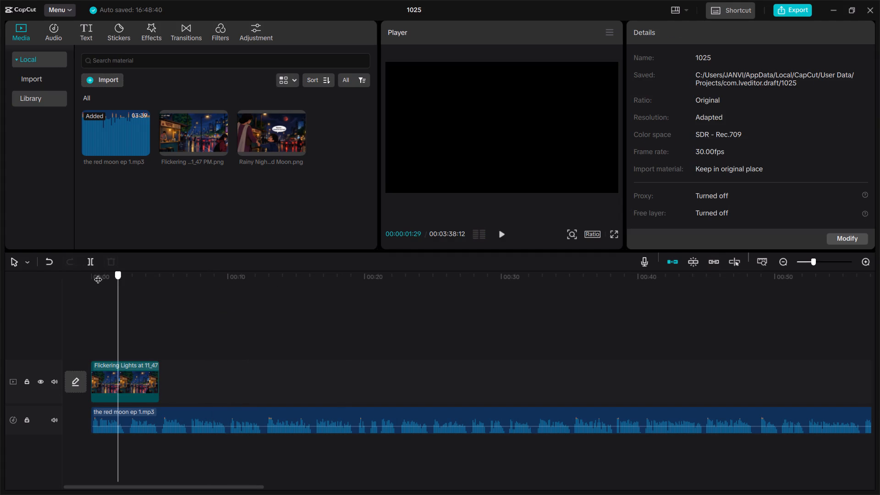
left_click_drag(98, 274, 94, 274)
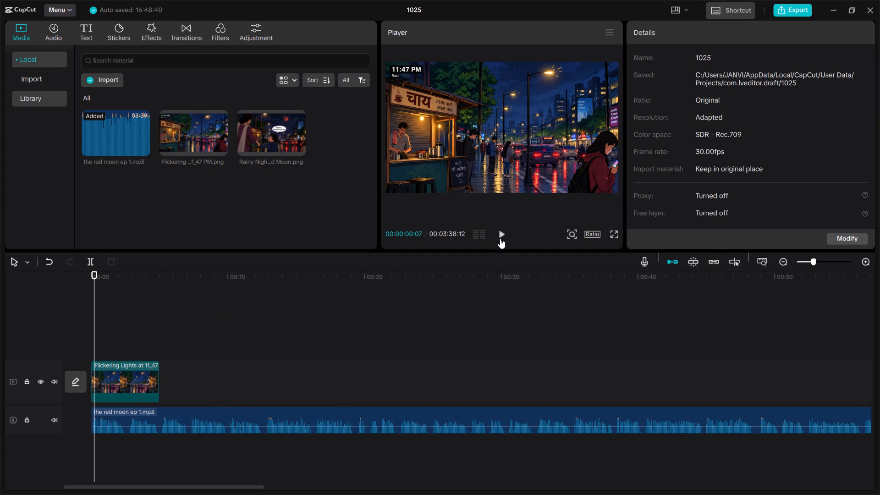
left_click(500, 237)
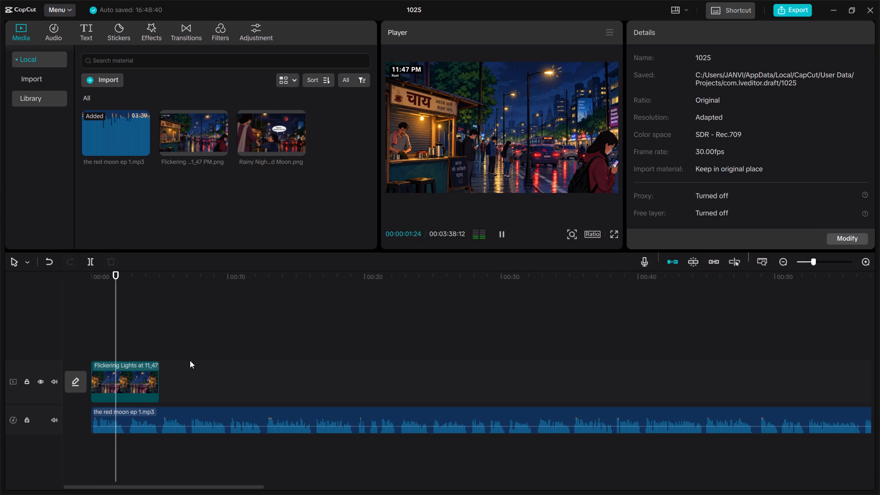
left_click(502, 232)
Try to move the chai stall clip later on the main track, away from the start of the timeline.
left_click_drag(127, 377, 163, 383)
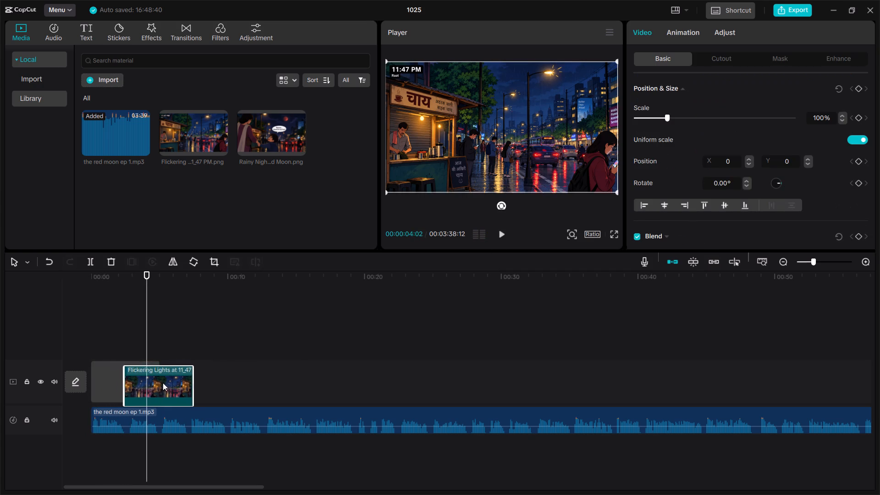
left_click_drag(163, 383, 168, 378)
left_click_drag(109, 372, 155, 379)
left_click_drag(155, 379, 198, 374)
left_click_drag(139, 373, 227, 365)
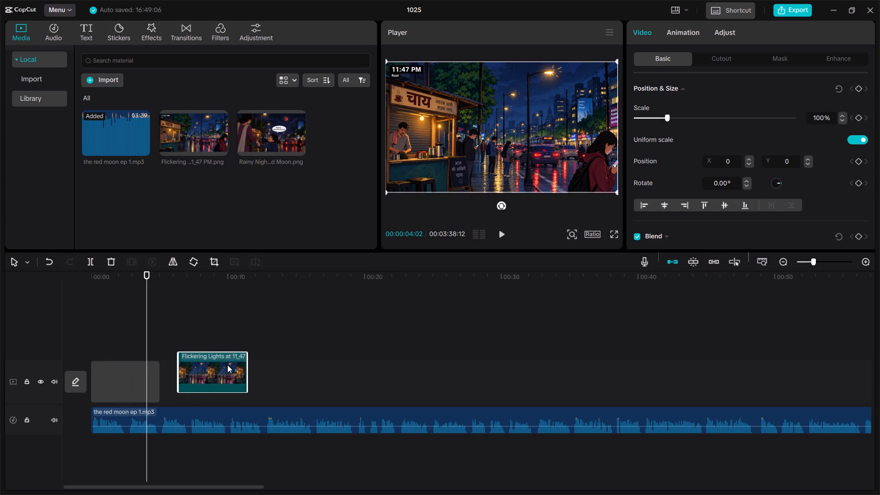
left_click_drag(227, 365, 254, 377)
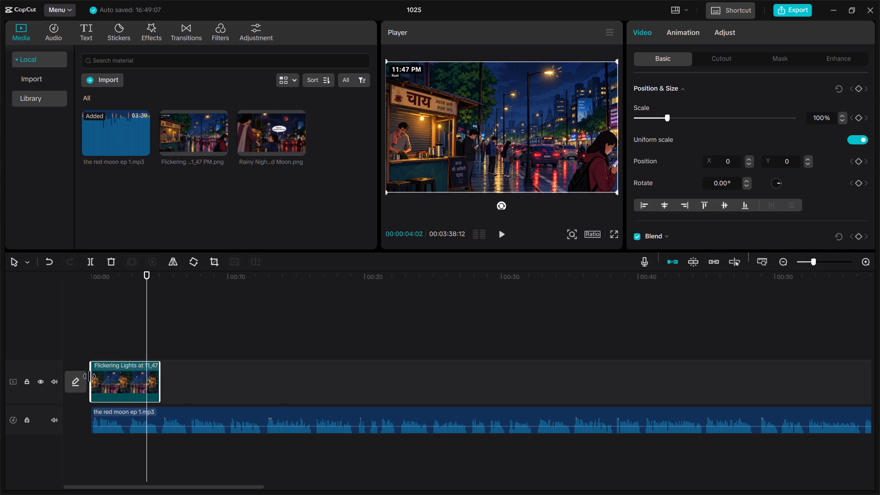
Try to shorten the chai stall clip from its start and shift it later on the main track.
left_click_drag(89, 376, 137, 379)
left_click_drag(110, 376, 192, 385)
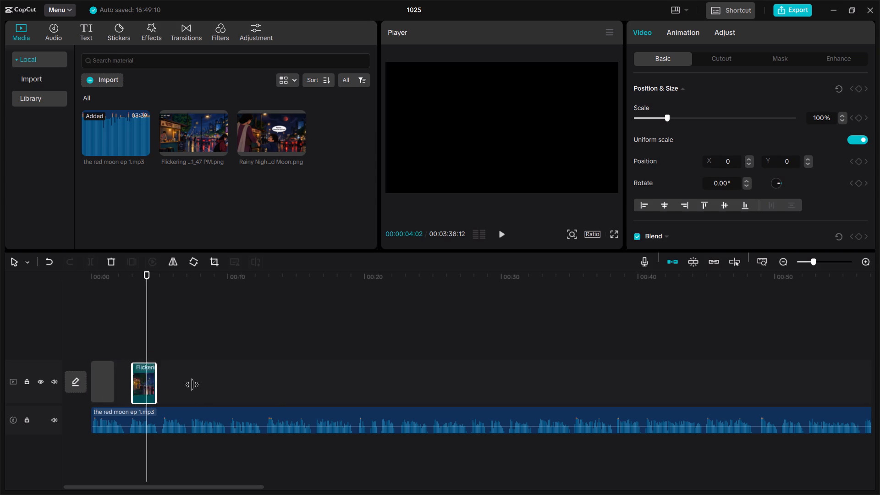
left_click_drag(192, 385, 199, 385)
Extend the end of the chai stall clip to a duration of 00:00:09:15.
left_click_drag(113, 374, 220, 366)
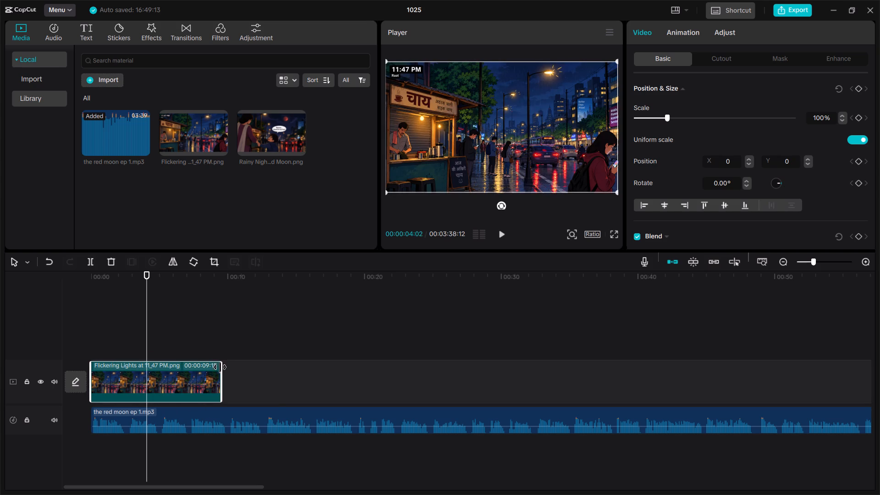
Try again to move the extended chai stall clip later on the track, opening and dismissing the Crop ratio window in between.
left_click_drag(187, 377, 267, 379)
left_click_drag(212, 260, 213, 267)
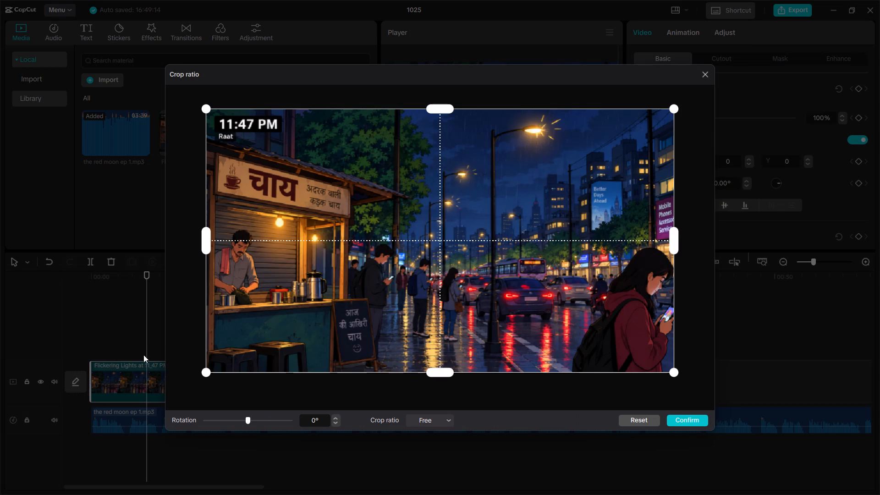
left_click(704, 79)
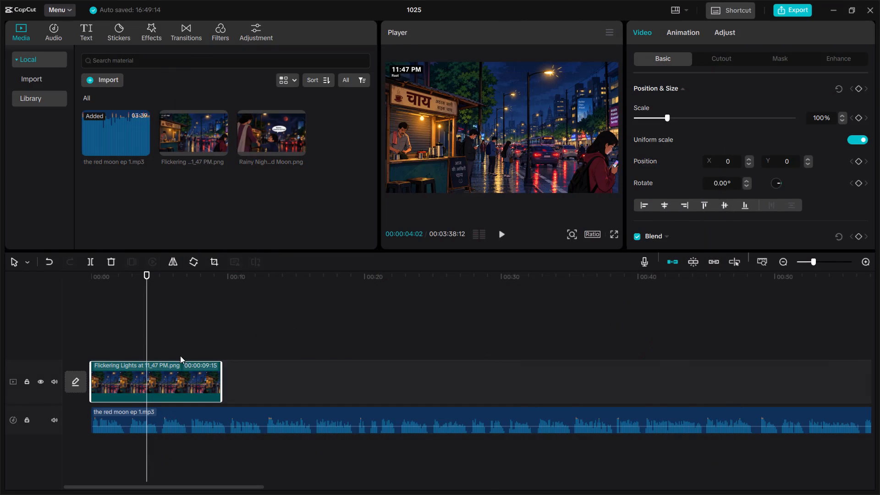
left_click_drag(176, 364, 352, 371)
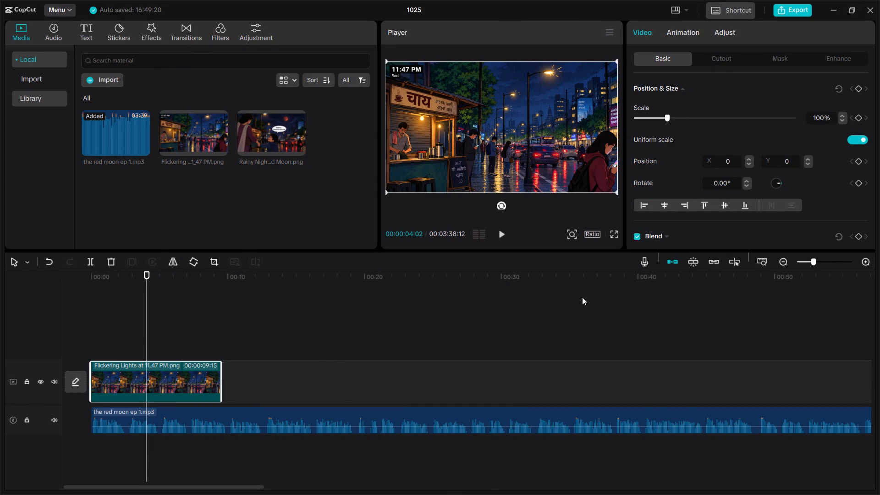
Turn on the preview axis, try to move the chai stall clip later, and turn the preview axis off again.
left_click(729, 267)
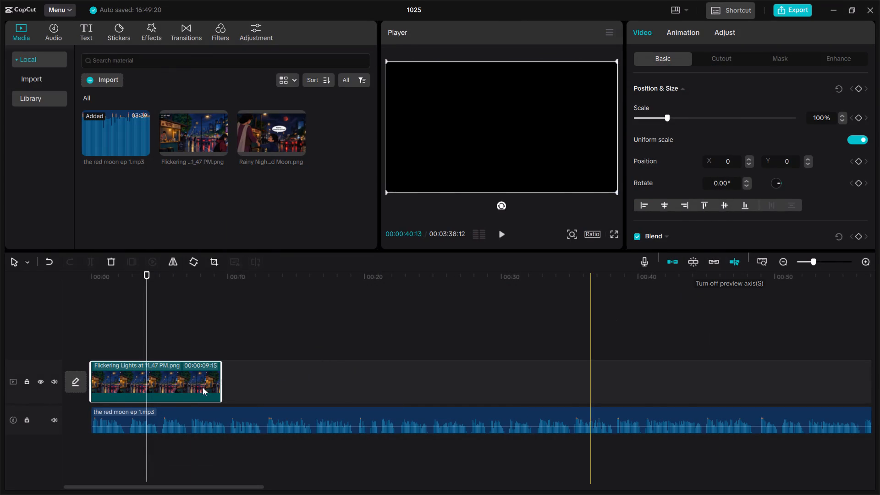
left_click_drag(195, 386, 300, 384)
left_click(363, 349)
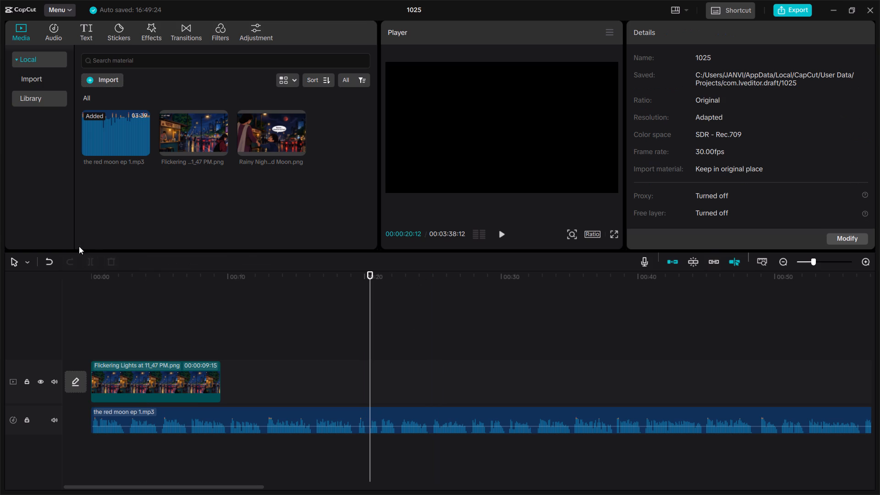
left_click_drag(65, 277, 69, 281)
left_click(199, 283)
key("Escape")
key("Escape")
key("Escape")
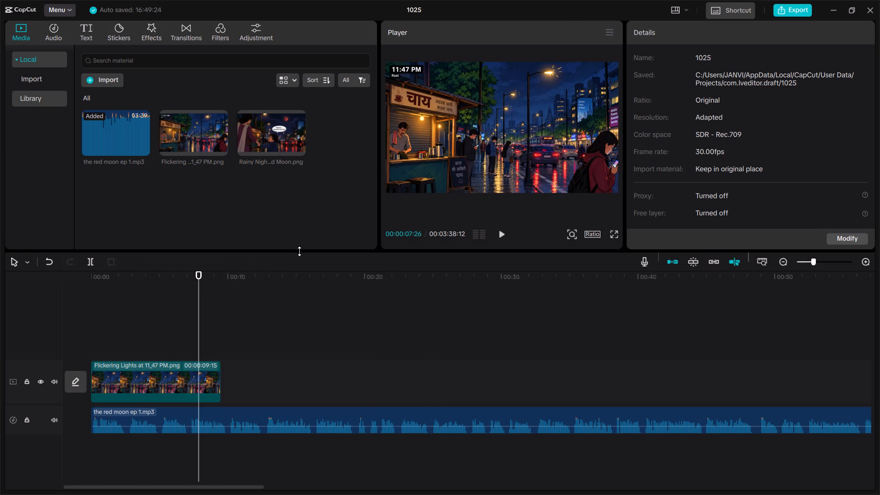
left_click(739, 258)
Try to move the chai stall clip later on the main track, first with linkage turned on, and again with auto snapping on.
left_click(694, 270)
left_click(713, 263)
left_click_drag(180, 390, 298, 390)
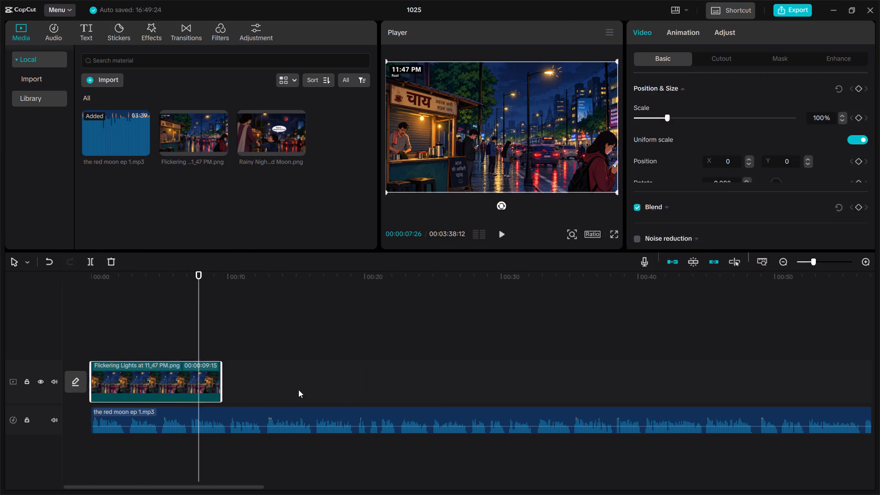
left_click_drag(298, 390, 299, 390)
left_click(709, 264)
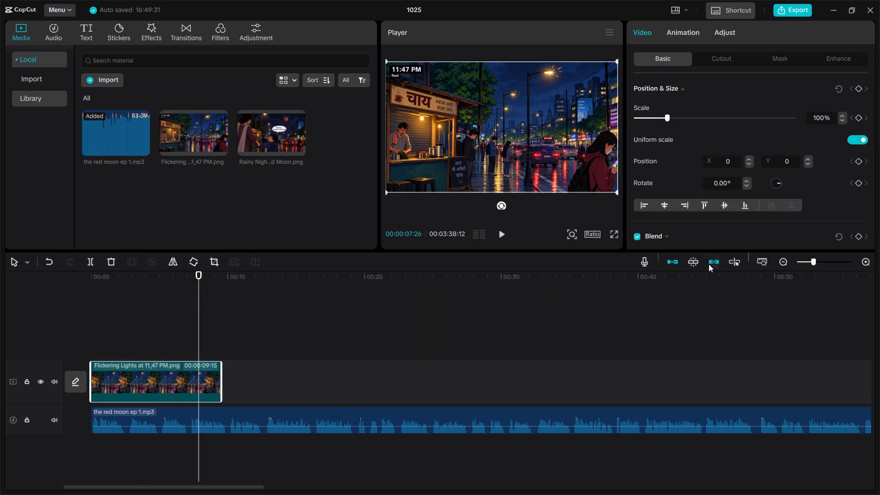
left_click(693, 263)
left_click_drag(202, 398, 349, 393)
Turn off the main track magnet and auto snapping for the timeline.
left_click(673, 261)
left_click(696, 260)
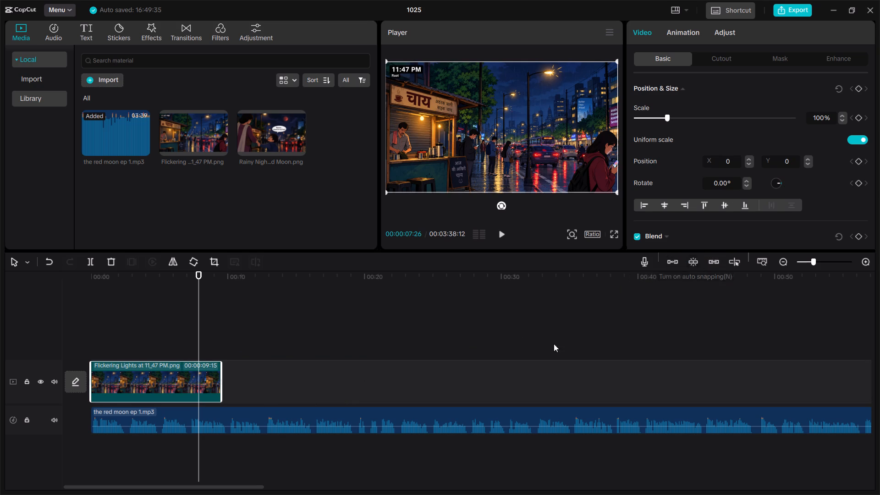
Shift the chai stall clip later on the main track to start at about 6 s, and trim its end to about 11 s.
left_click_drag(224, 379, 318, 380)
left_click_drag(214, 382, 298, 384)
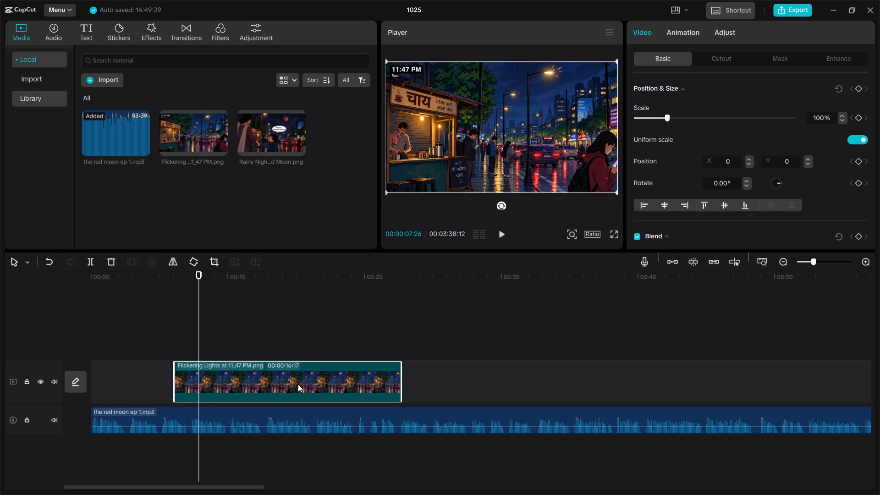
left_click_drag(402, 376, 237, 377)
Play the opening of the narration and move the chai stall clip to start at the stopping point, about 00:00:02:23.
left_click(101, 340)
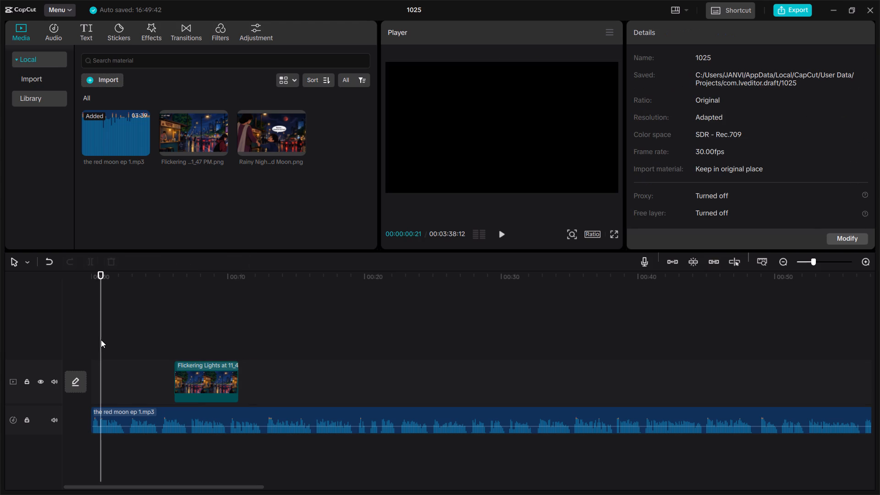
key("space")
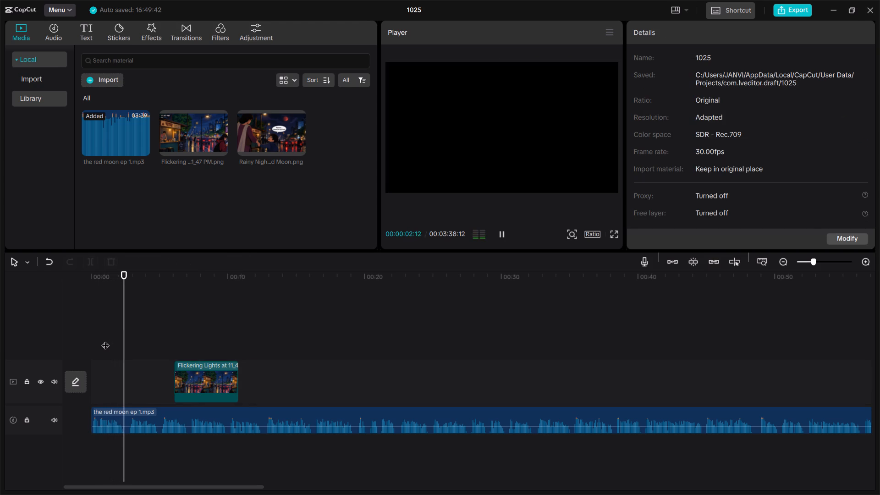
key("space")
left_click_drag(219, 386, 193, 385)
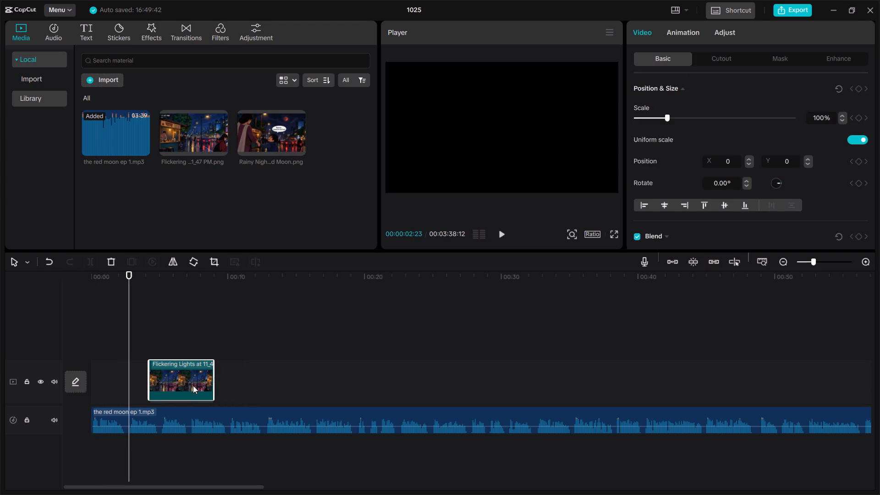
left_click_drag(193, 385, 175, 386)
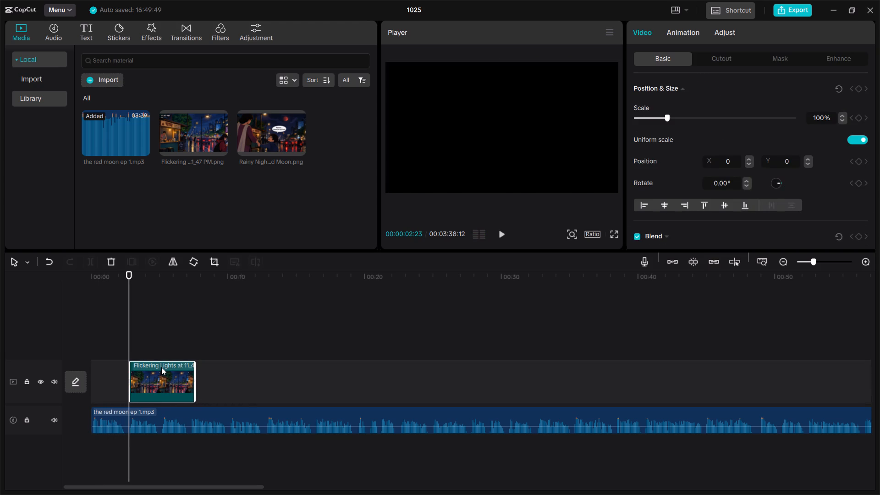
Listen to the following narration and extend the end of the chai stall clip to a duration of 00:00:09:18.
key("space")
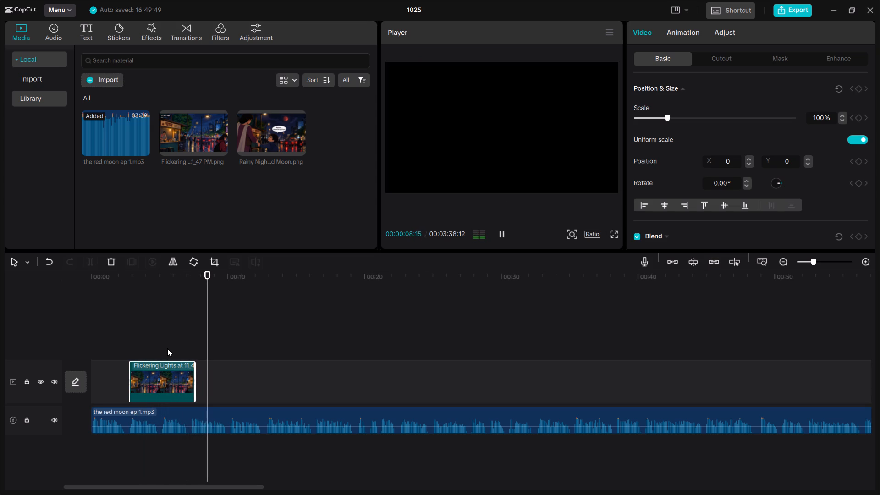
key("space")
key("space")
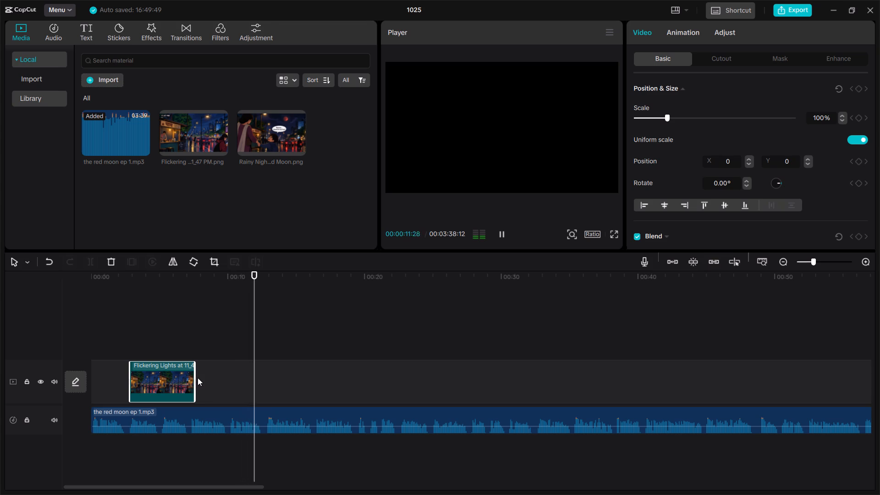
key("space")
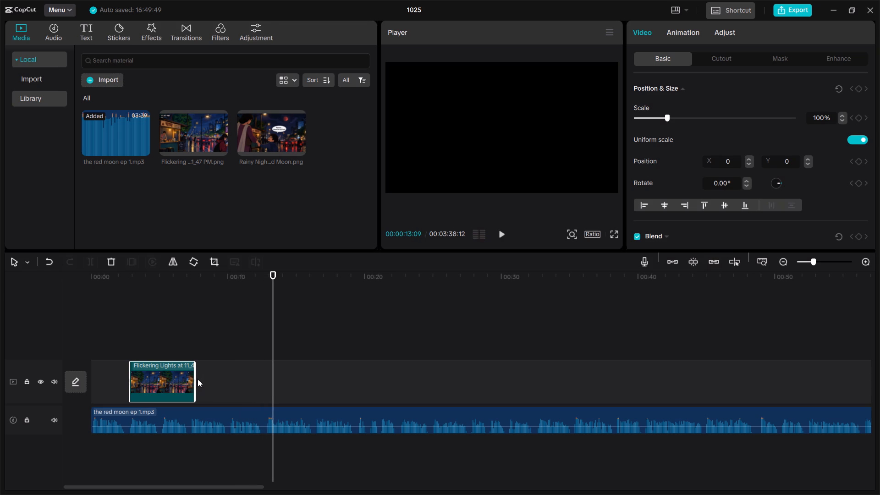
left_click_drag(195, 378, 248, 375)
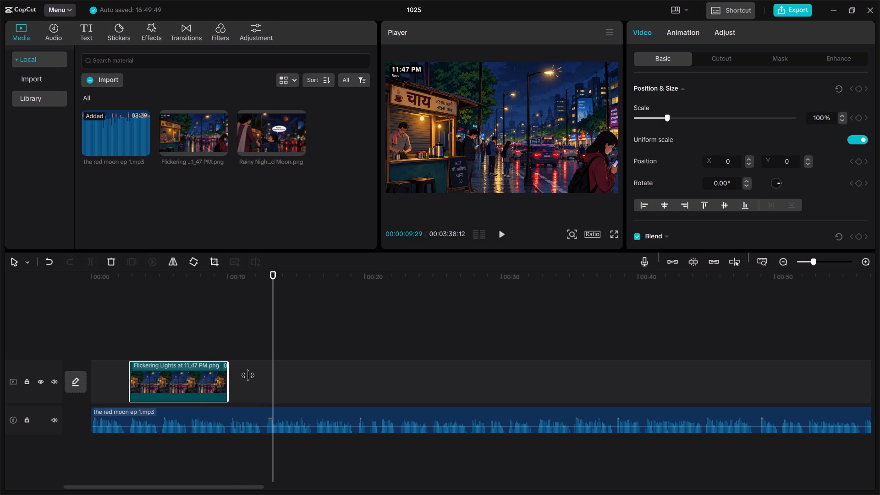
left_click_drag(248, 375, 259, 377)
Listen to the narration after the chai stall clip up to 00:00:20:11.
key("space")
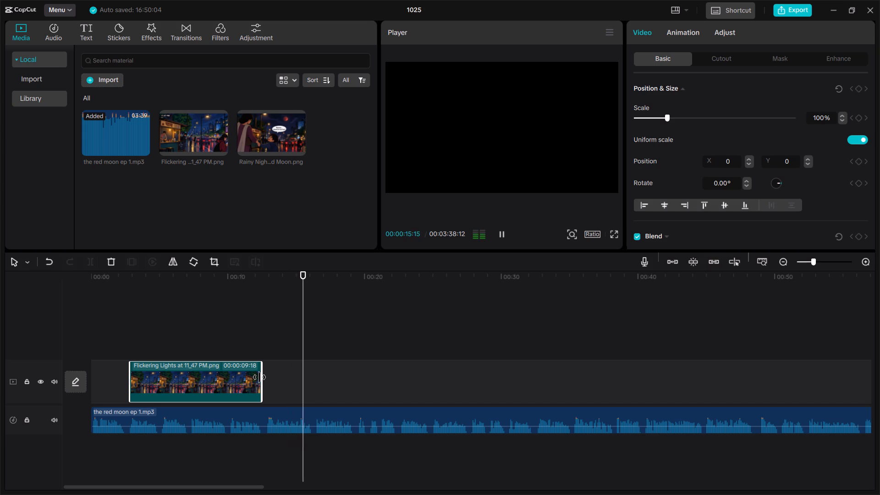
key("space")
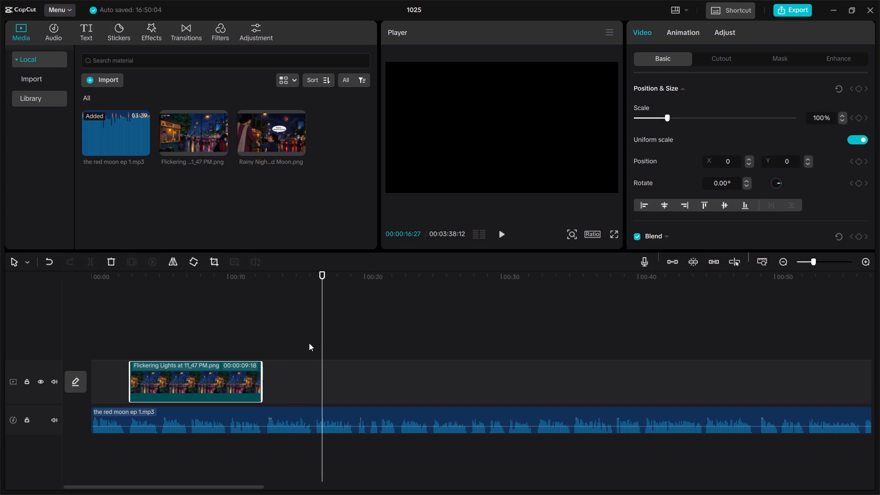
key("space")
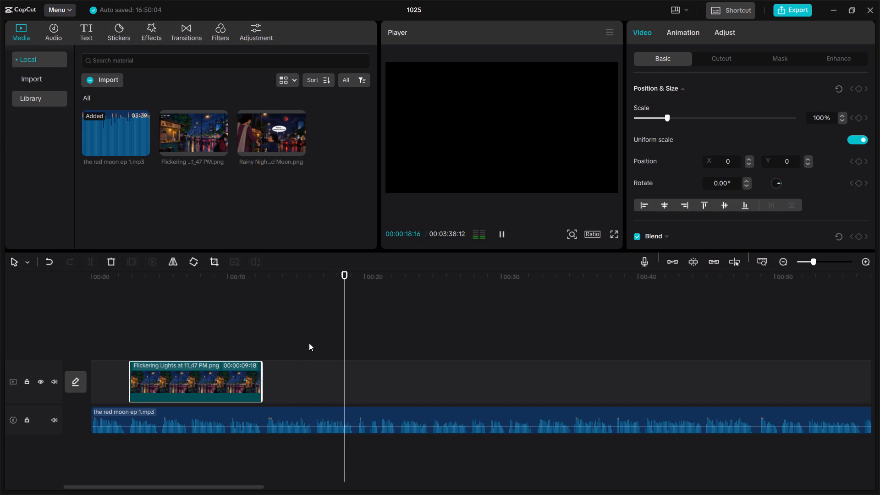
key("space")
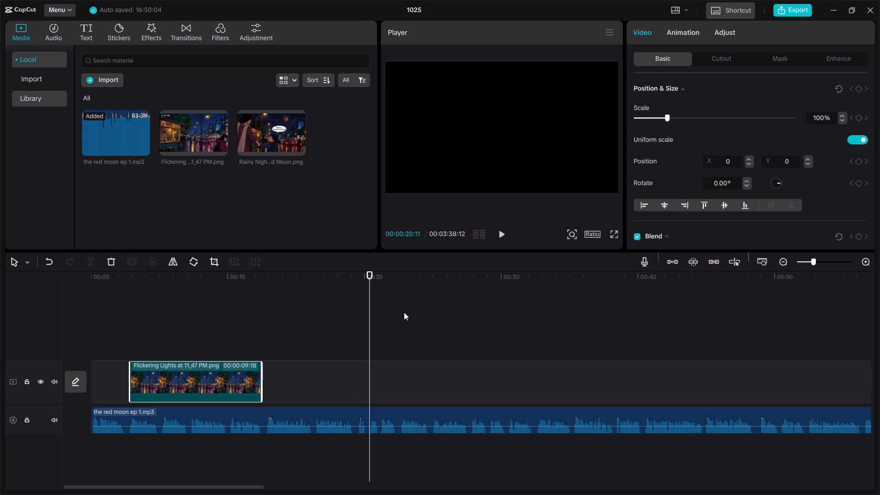
Move the "the red moon ep 1.mp3" narration clip later on its track to start at about 2 min 55 s.
left_click_drag(484, 422, 879, 494)
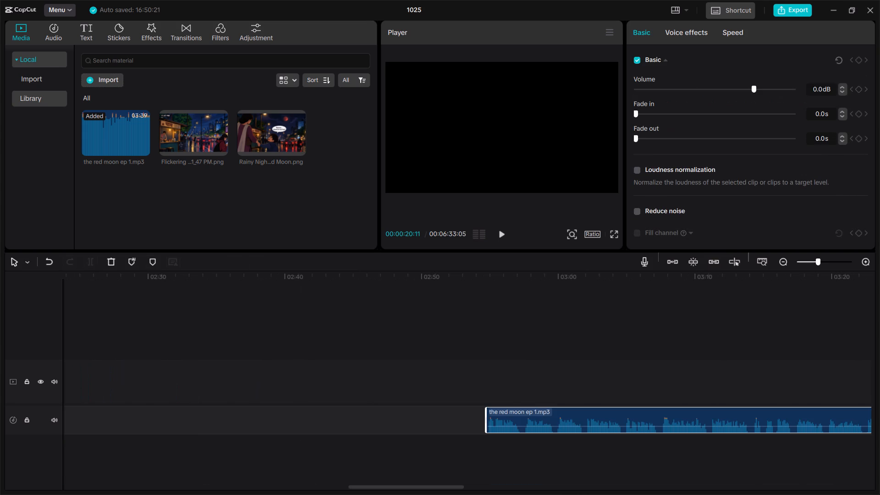
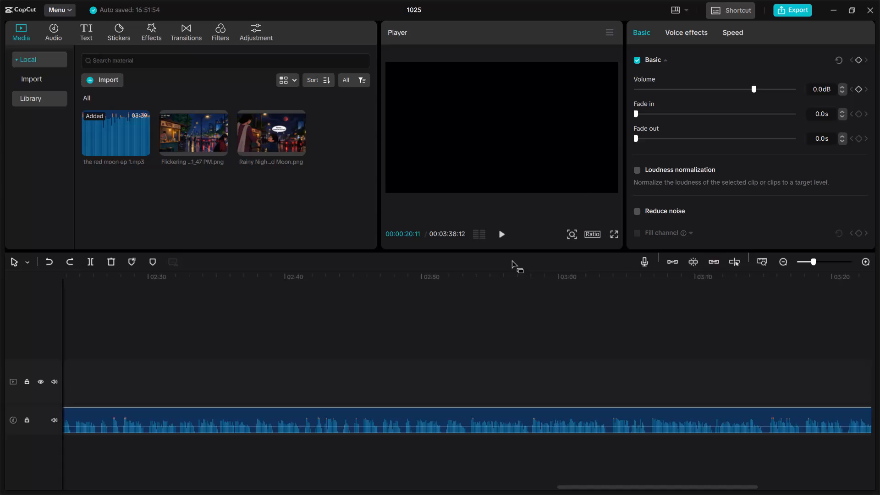
Undo the recent timeline edits and redo enough of them to restore the chai stall clip above the narration.
key("ctrl+z")
key("ctrl+z")
key("ctrl+z")
left_click(808, 257)
left_click_drag(808, 260, 821, 264)
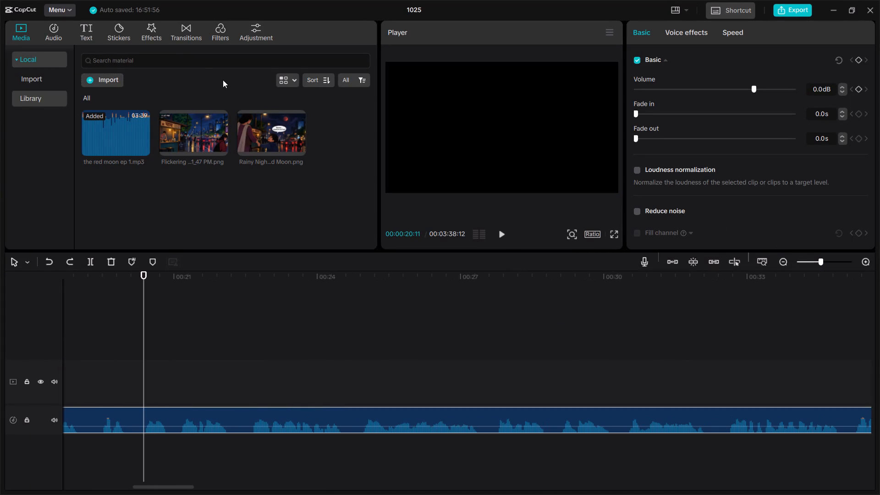
left_click(77, 259)
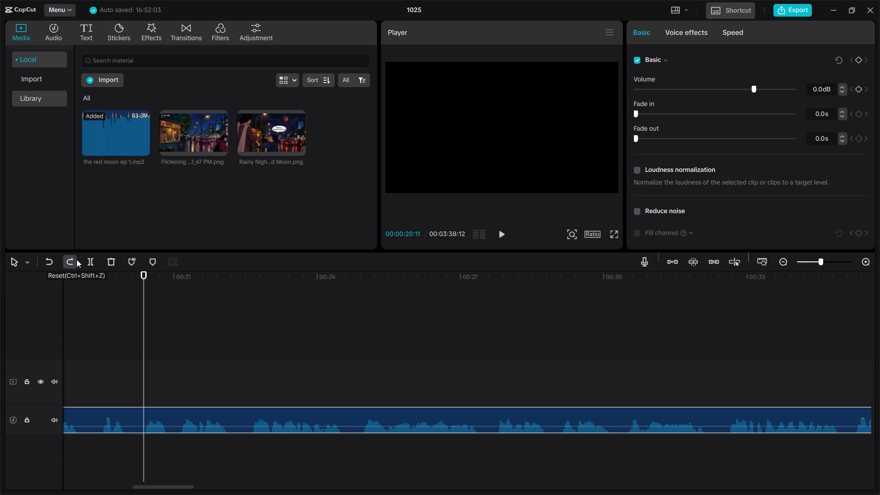
left_click(77, 259)
Listen to the narration around the end of the chai stall clip, and replay its opening from the start to 00:00:02:00.
left_click_drag(187, 322, 265, 323)
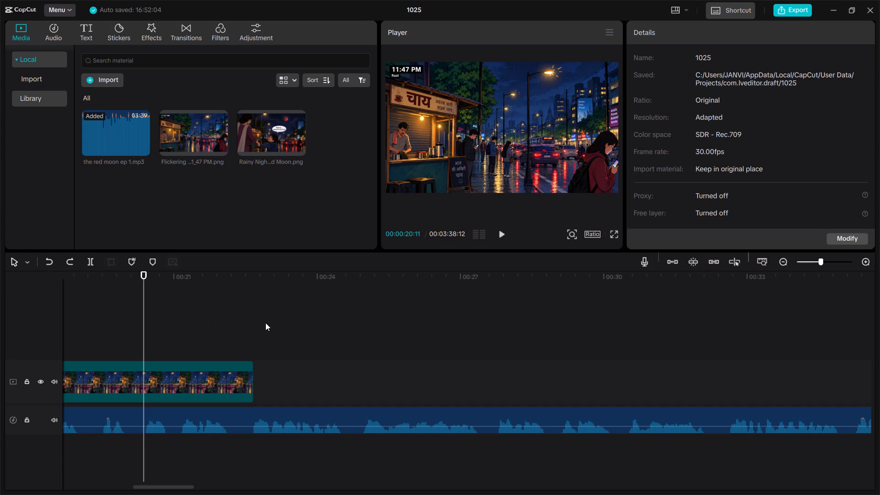
left_click_drag(265, 323, 282, 318)
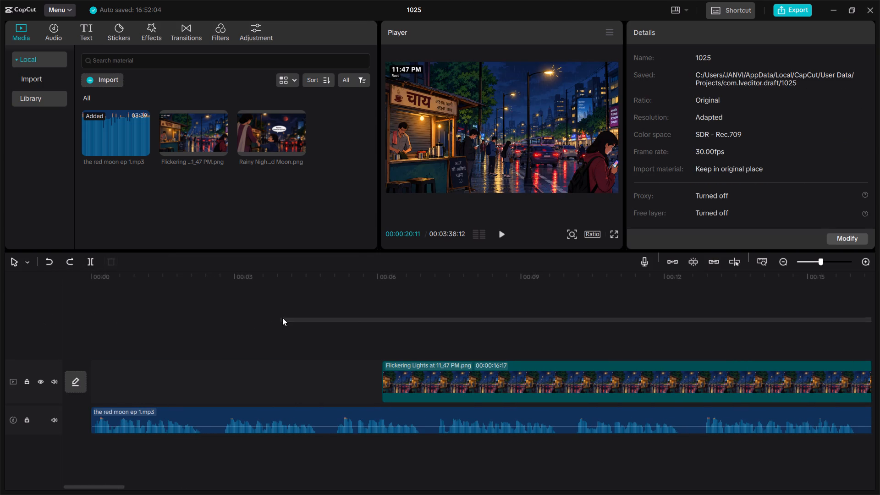
left_click_drag(282, 318, 385, 320)
left_click(803, 260)
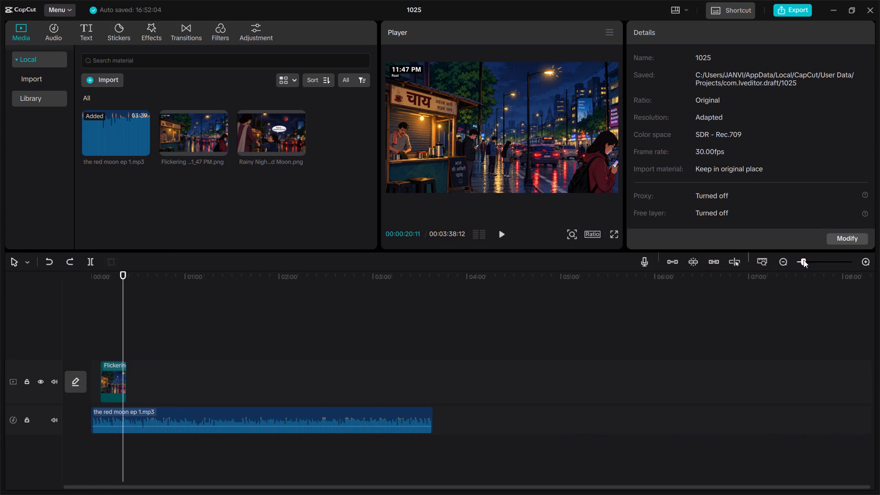
left_click(808, 259)
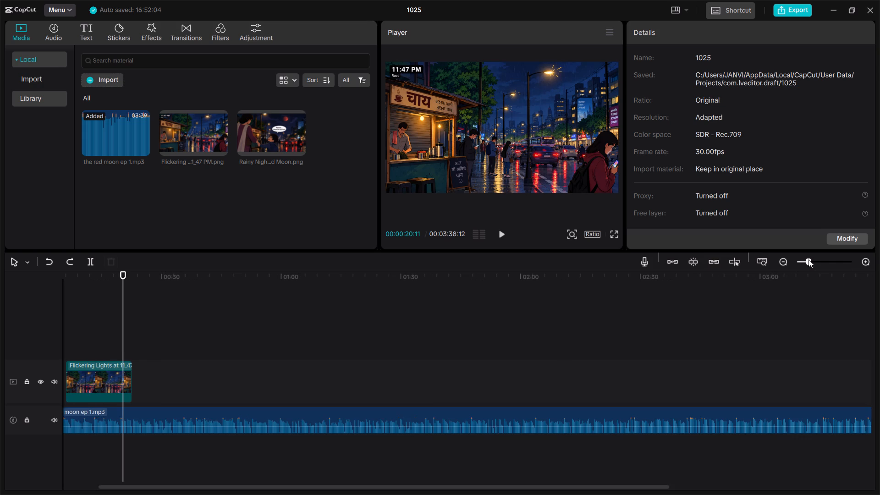
left_click_drag(528, 306, 50, 310)
left_click(500, 231)
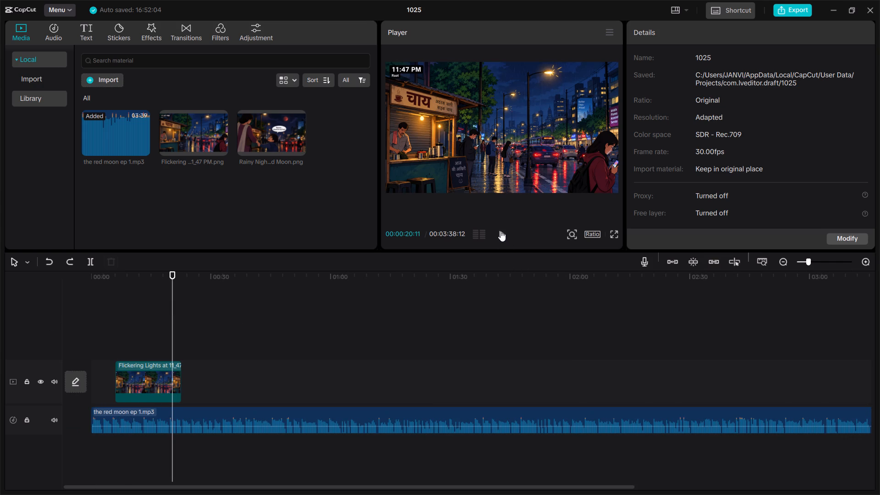
left_click_drag(181, 270, 166, 276)
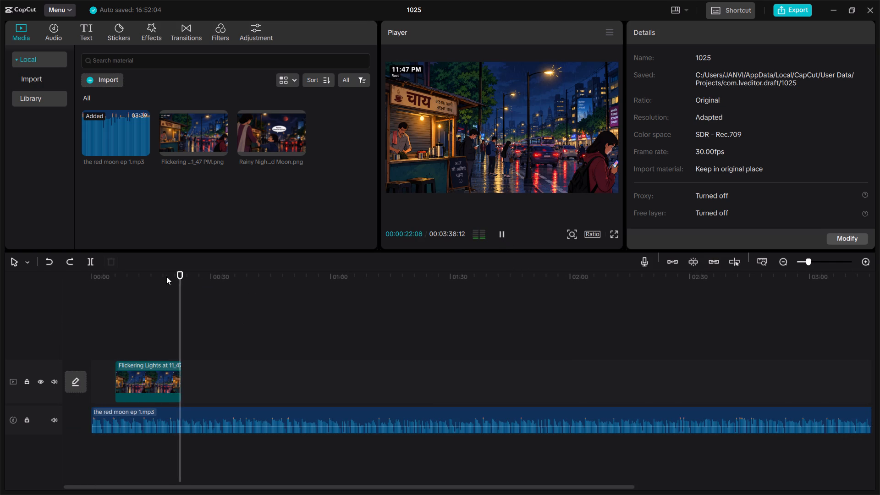
left_click_drag(166, 276, 114, 280)
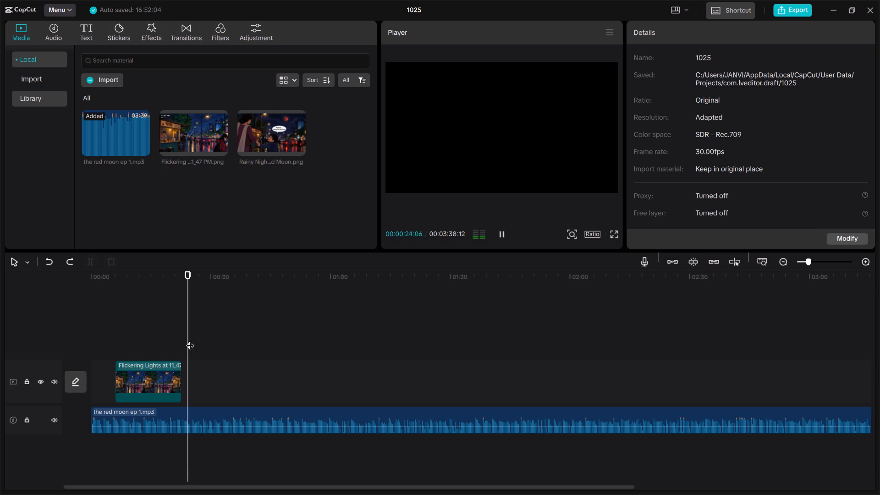
key("space")
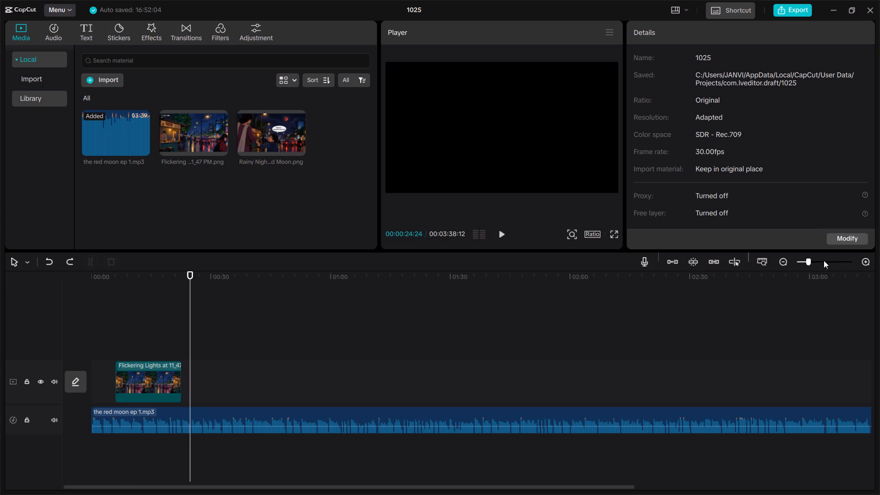
left_click(814, 262)
left_click_drag(187, 343, 0, 341)
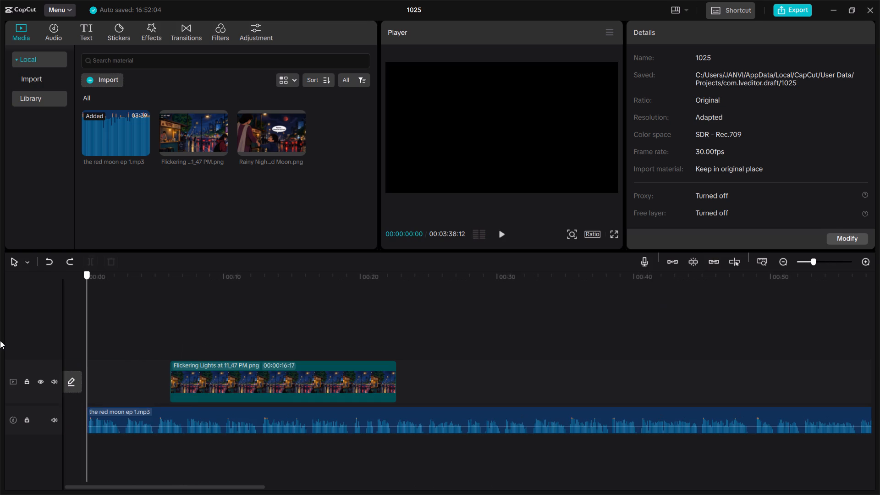
left_click_drag(0, 341, 2, 339)
left_click(502, 233)
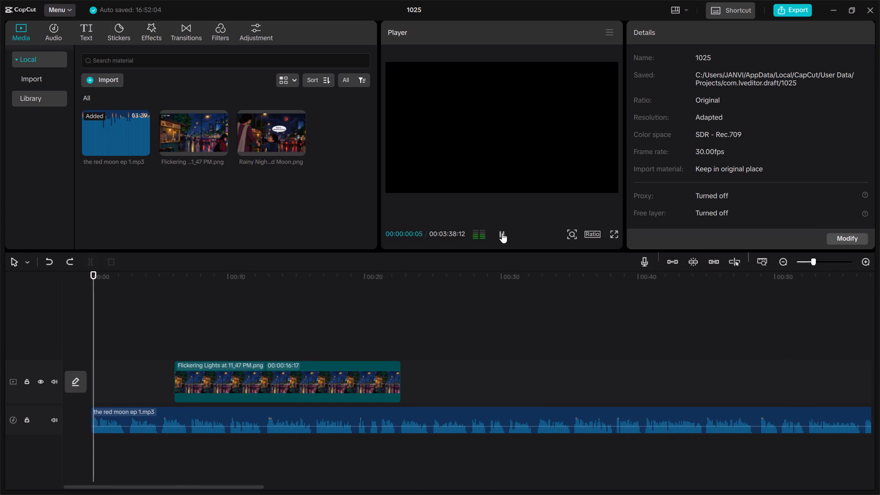
left_click(500, 231)
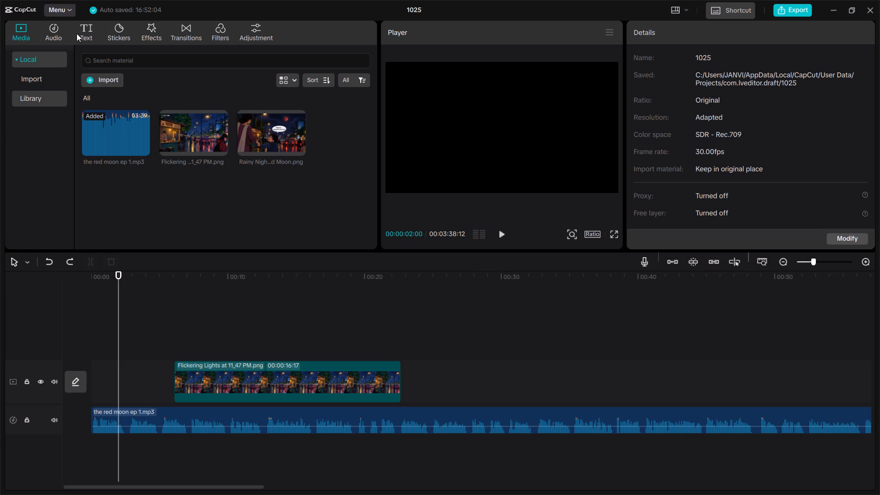
Add a default text clip at the start of the timeline, on a new track above the chai stall clip.
left_click(93, 27)
left_click(88, 30)
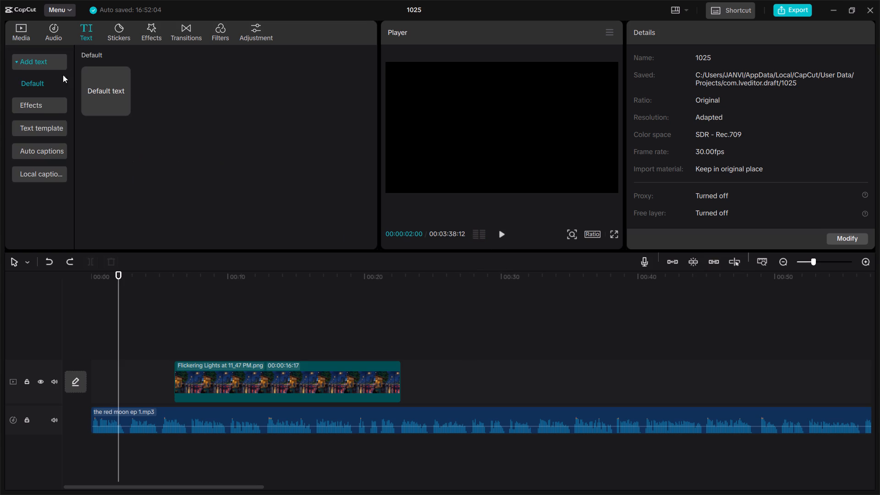
left_click(110, 91)
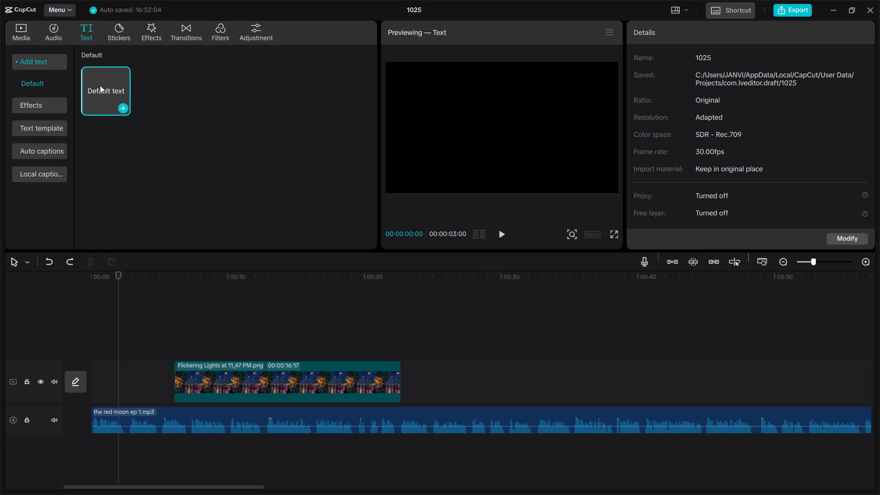
left_click_drag(100, 85, 451, 115)
left_click_drag(80, 93, 144, 355)
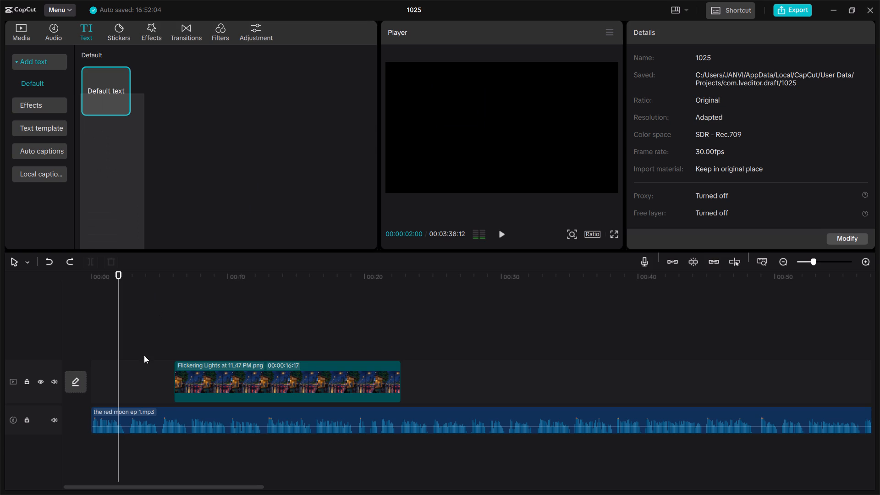
left_click_drag(144, 355, 147, 295)
left_click_drag(108, 96, 91, 354)
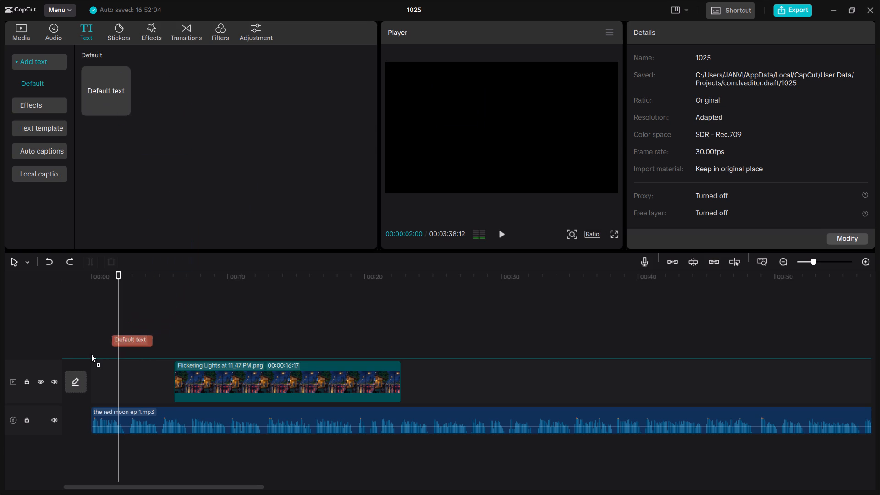
left_click_drag(91, 354, 89, 355)
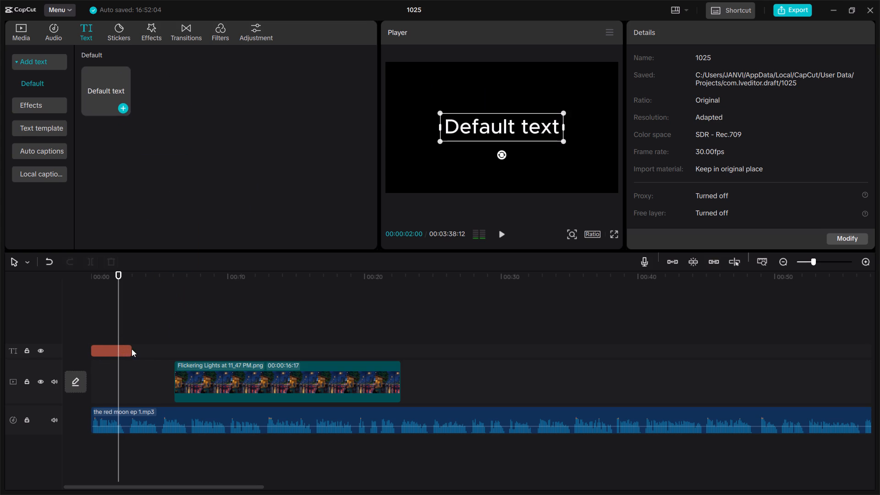
Extend the end of the text clip to the start of the chai stall clip, at about 6 s.
left_click(132, 349)
left_click(126, 349)
left_click(130, 347)
left_click(125, 350)
left_click_drag(134, 346, 172, 346)
Replace the wording of the default text clip with "11:37am" followed by a space.
left_click(470, 135)
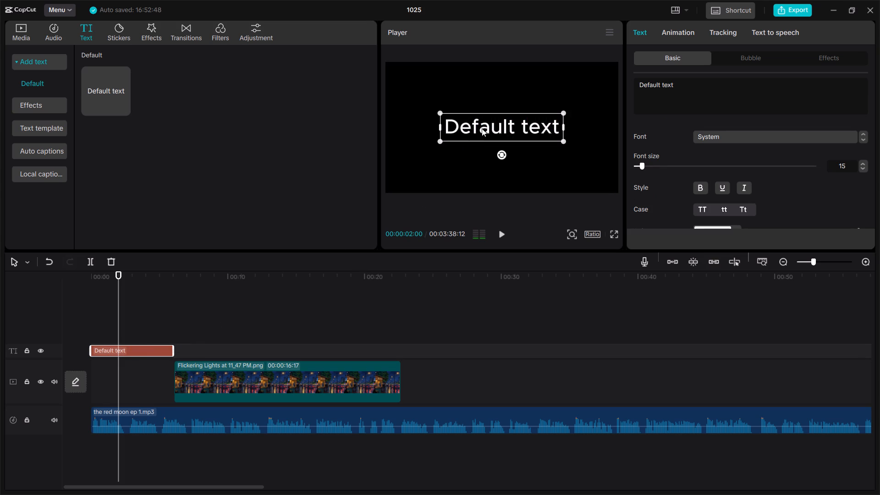
left_click(482, 128)
left_click(495, 128)
left_click(789, 104)
key("BackSpace")
key("BackSpace")
key("BackSpace")
key("BackSpace")
key("BackSpace")
key("BackSpace")
key("BackSpace")
key("BackSpace")
key("BackSpace")
key("BackSpace")
key("BackSpace")
key("BackSpace")
key("BackSpace")
key("BackSpace")
key("BackSpace")
key("BackSpace")
key("BackSpace")
key("BackSpace")
key("BackSpace")
key("BackSpace")
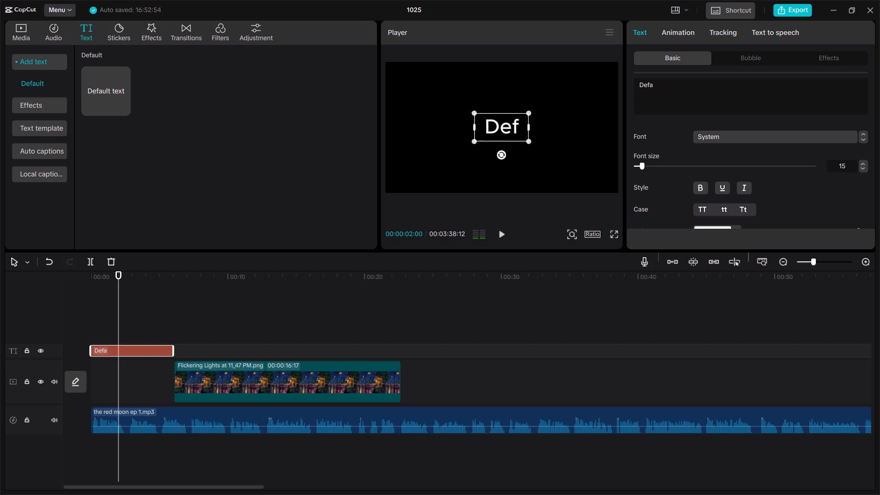
type("11")
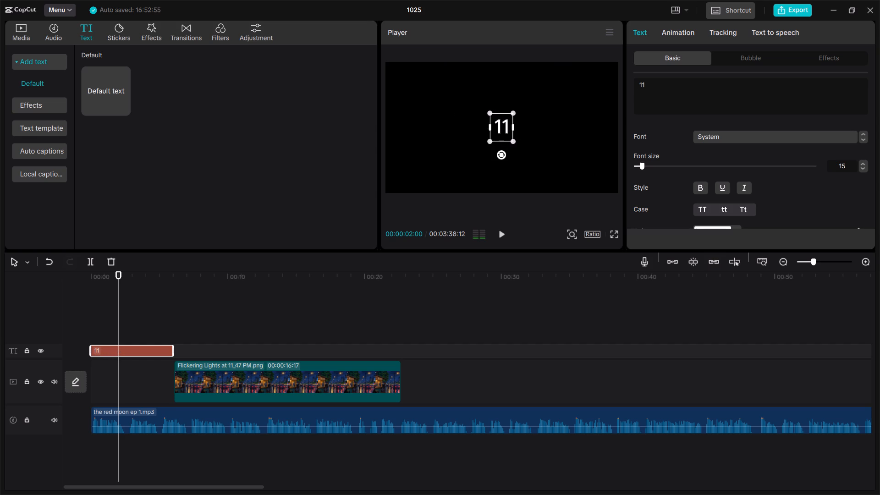
key("shift+colon")
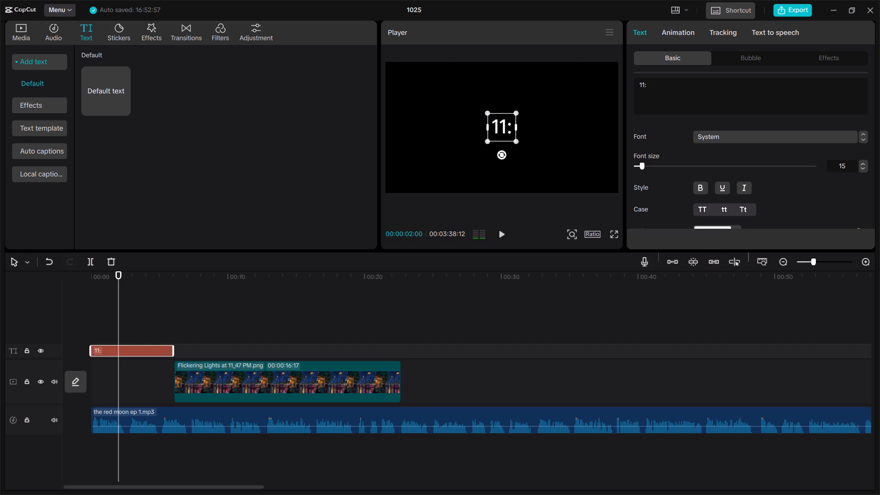
type("37")
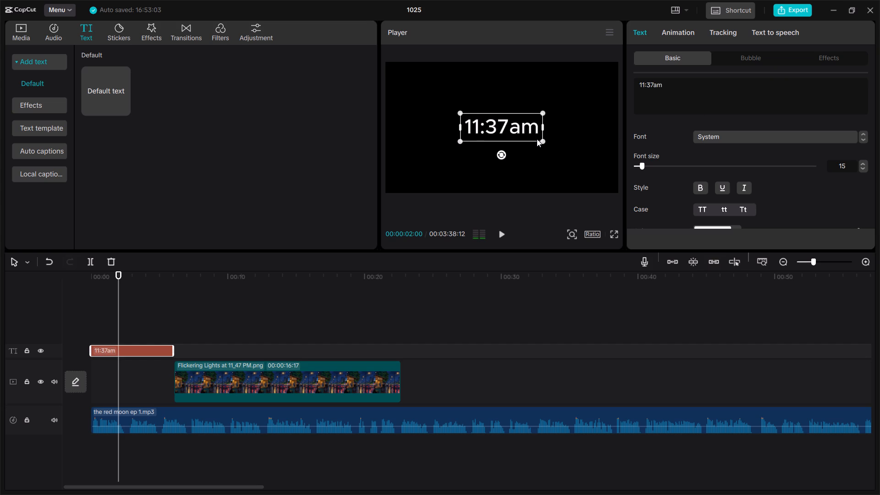
key("BackSpace")
key("m")
key("space")
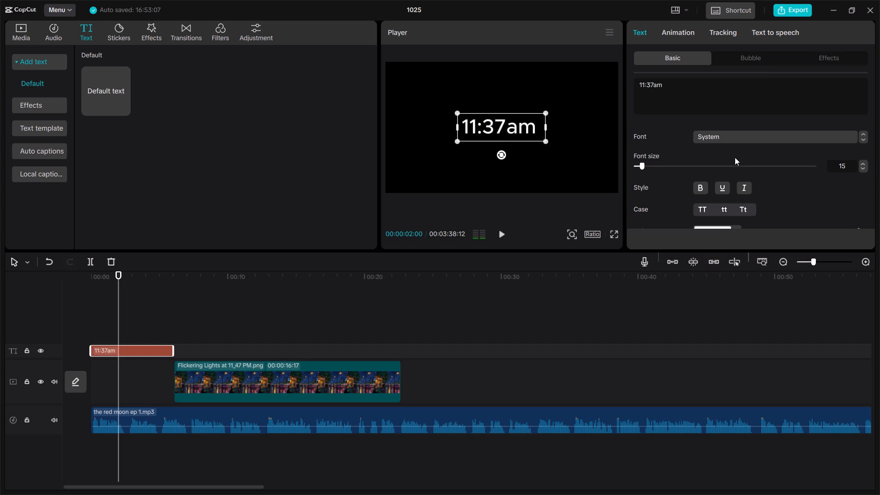
Make the 11:37am text bold.
left_click(704, 186)
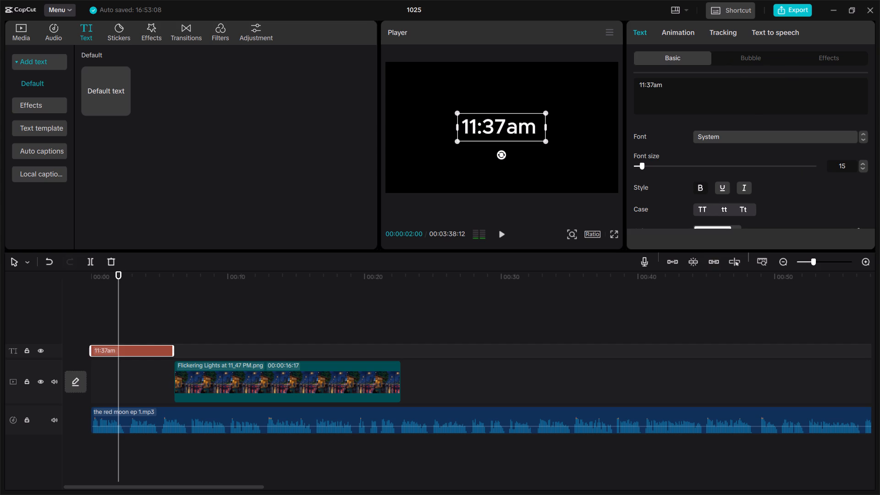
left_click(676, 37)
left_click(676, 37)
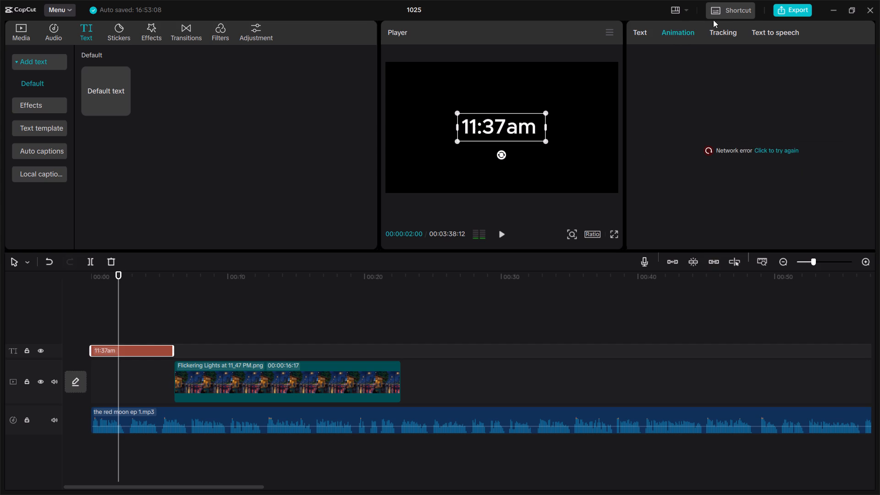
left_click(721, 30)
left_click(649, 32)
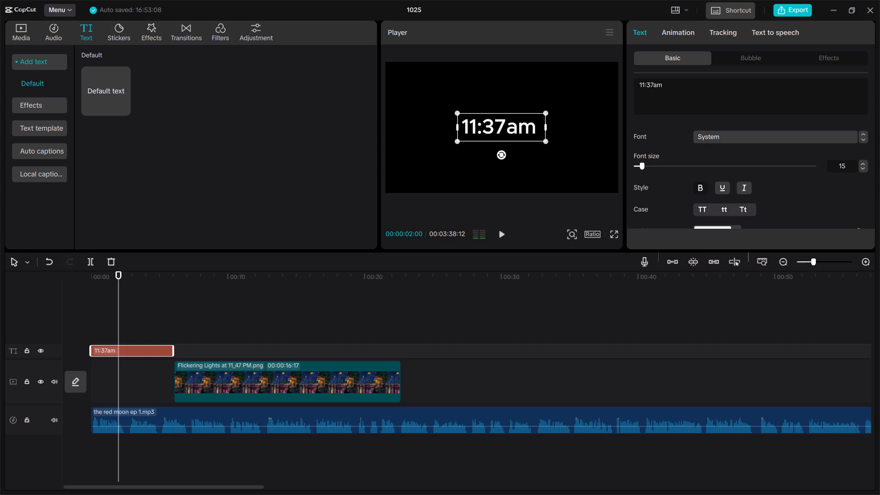
Change the colour of the 11:37am text to dark red, hex 6F1717.
scroll(683, 101, "down", 3)
scroll(733, 206, "down", 1)
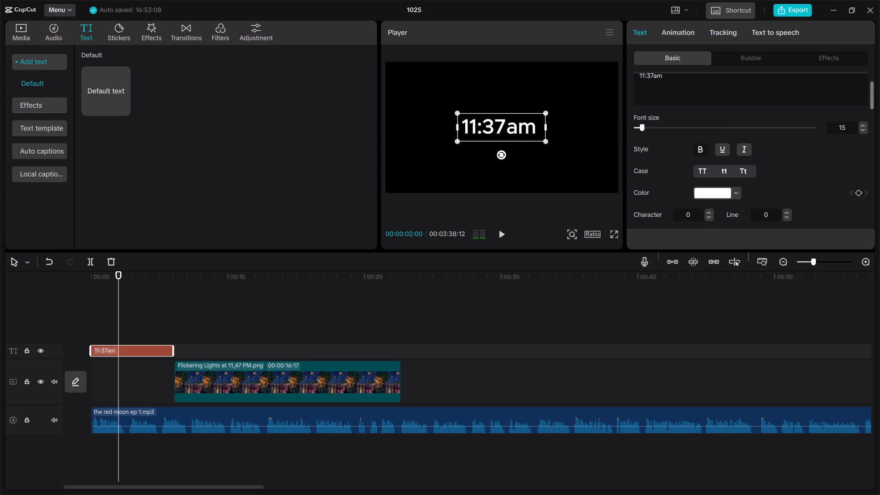
left_click(712, 190)
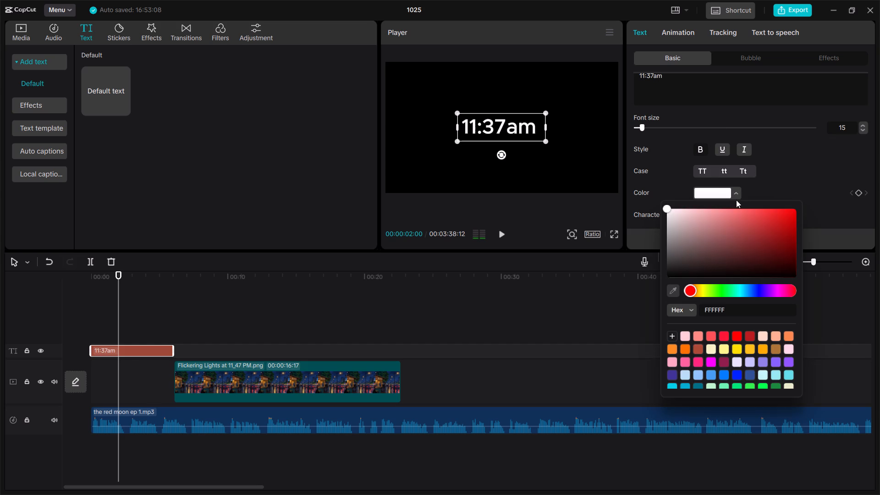
left_click_drag(733, 236, 770, 247)
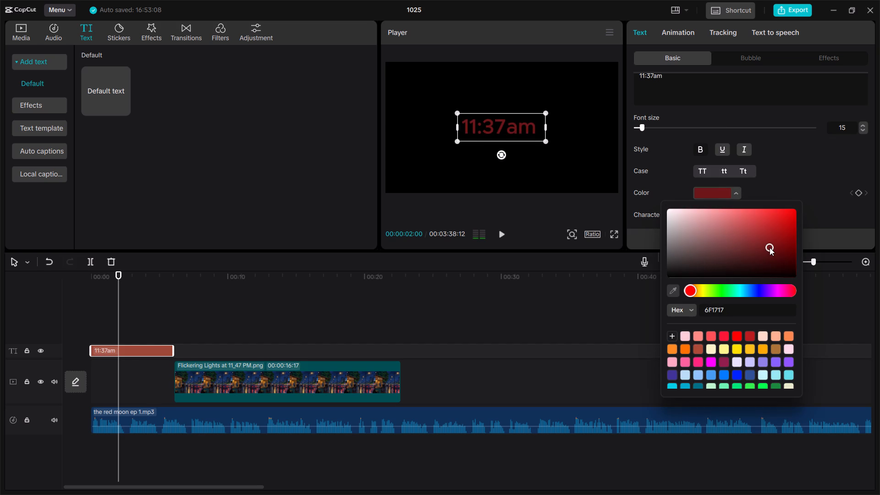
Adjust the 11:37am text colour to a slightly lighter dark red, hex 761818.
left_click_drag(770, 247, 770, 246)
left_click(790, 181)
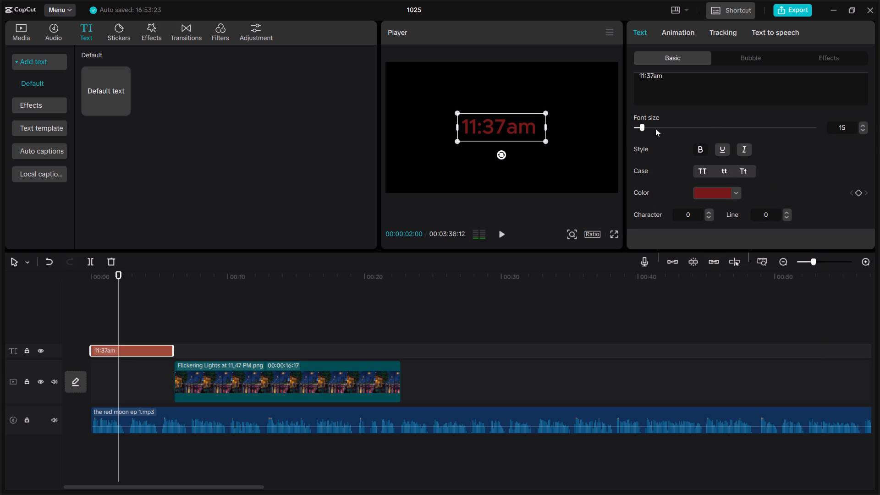
Enlarge the 11:37am text to font size 21.
left_click_drag(655, 128, 646, 132)
left_click_drag(522, 127, 527, 127)
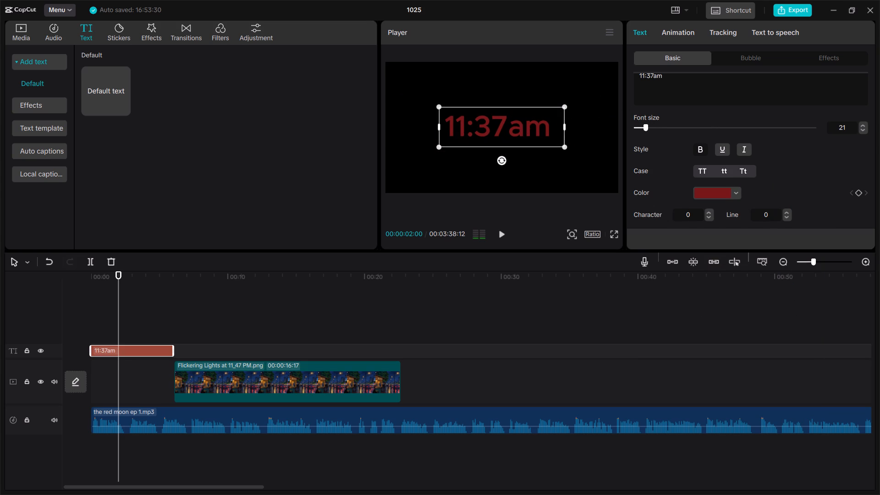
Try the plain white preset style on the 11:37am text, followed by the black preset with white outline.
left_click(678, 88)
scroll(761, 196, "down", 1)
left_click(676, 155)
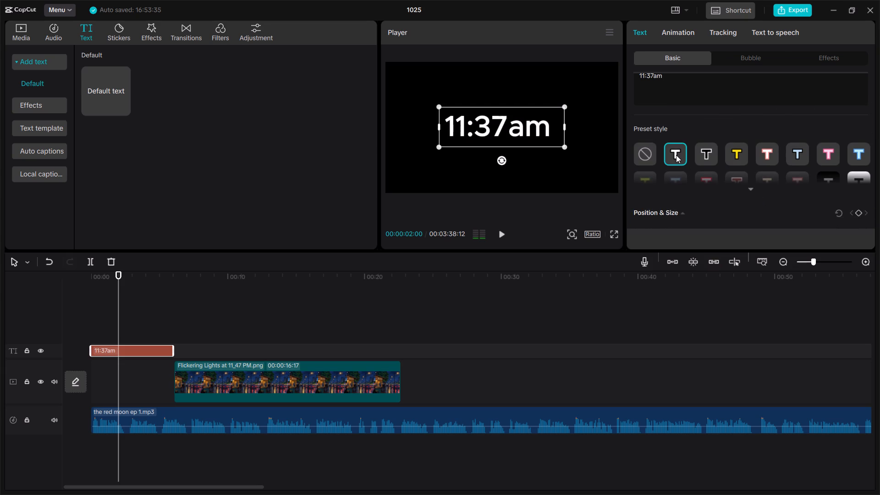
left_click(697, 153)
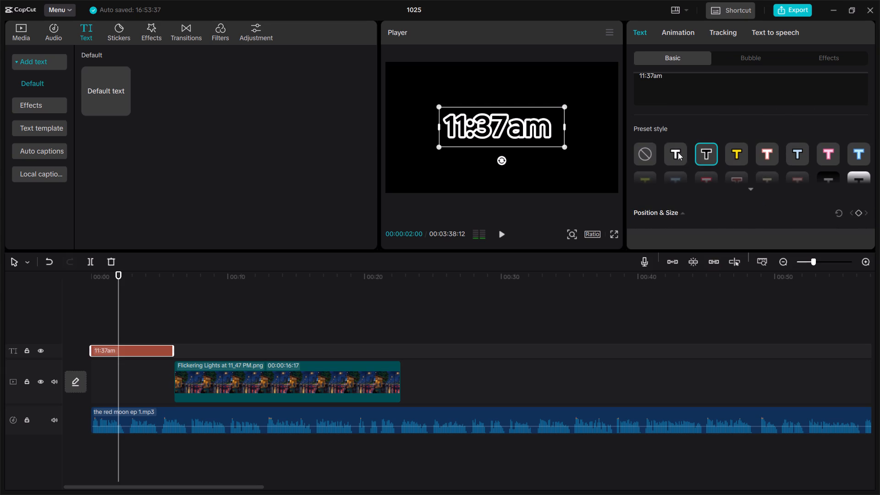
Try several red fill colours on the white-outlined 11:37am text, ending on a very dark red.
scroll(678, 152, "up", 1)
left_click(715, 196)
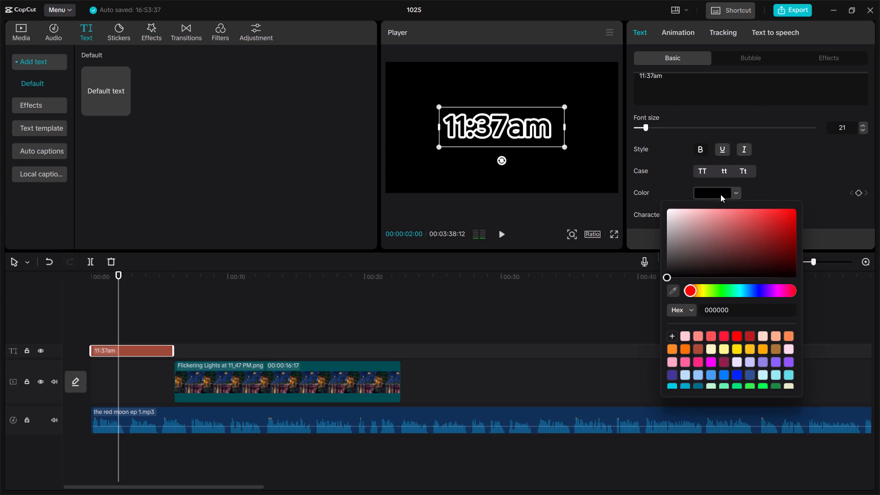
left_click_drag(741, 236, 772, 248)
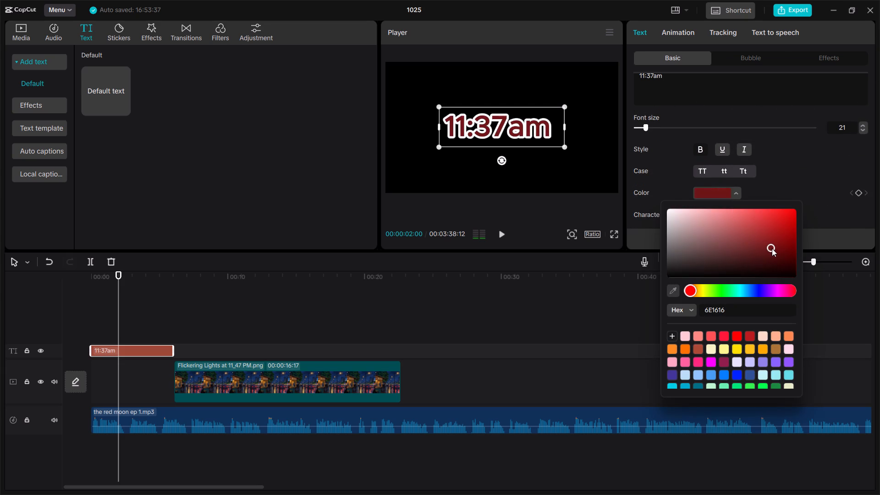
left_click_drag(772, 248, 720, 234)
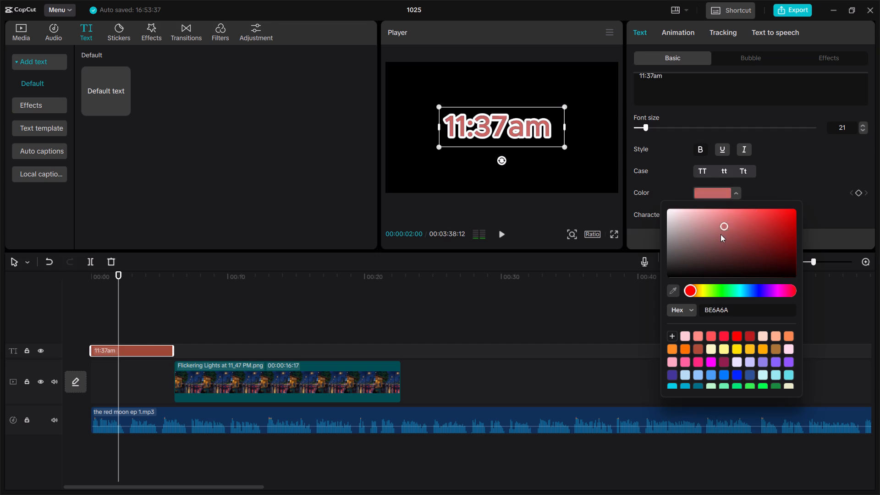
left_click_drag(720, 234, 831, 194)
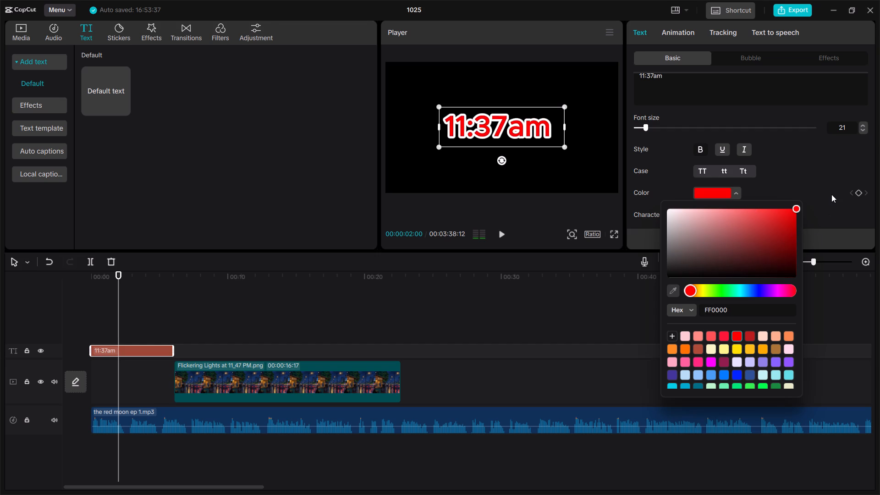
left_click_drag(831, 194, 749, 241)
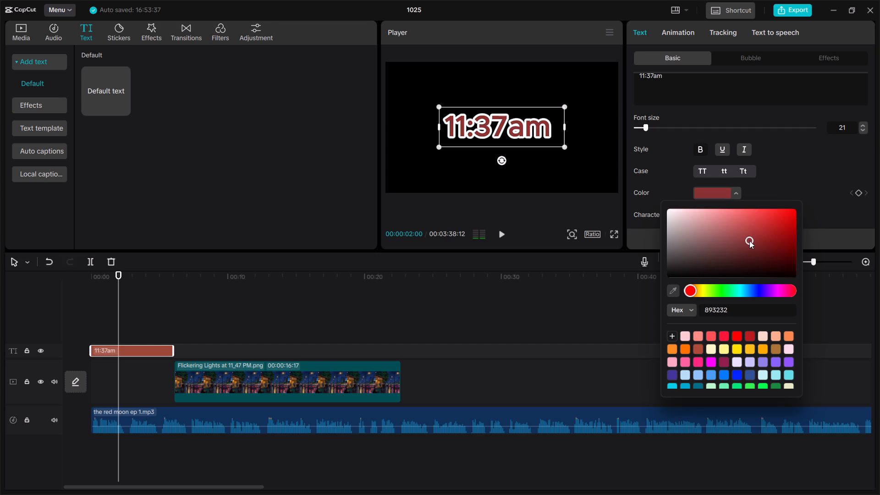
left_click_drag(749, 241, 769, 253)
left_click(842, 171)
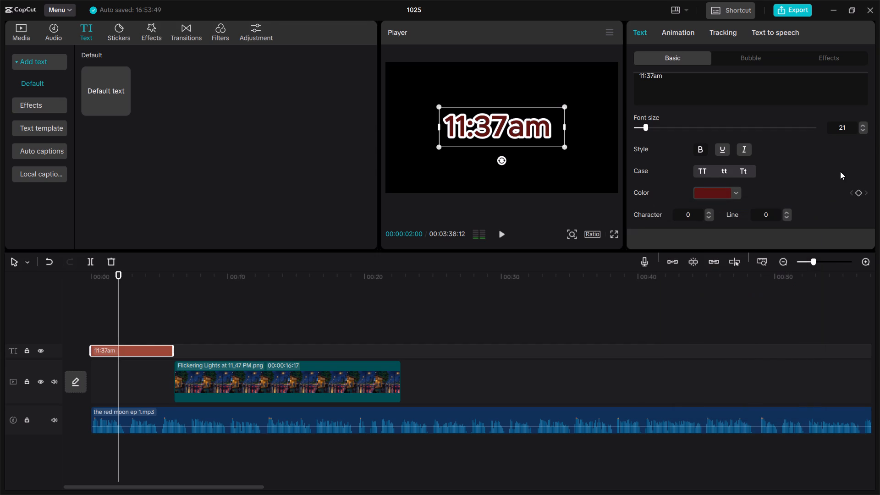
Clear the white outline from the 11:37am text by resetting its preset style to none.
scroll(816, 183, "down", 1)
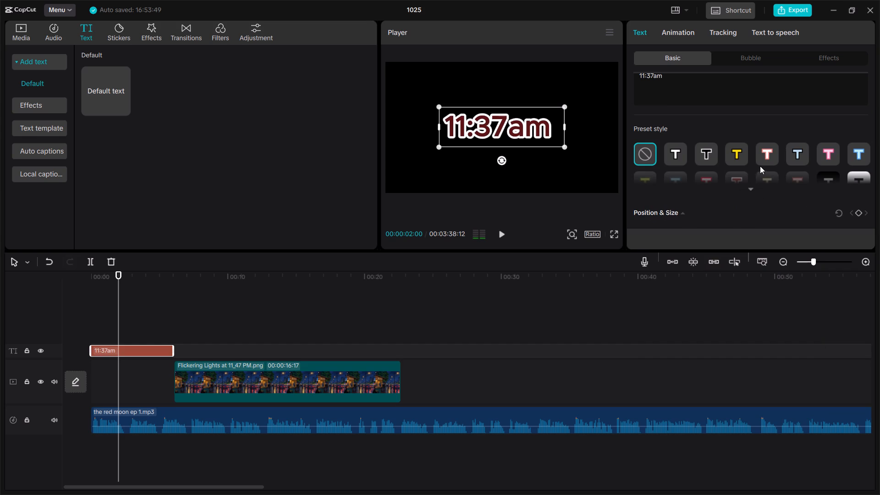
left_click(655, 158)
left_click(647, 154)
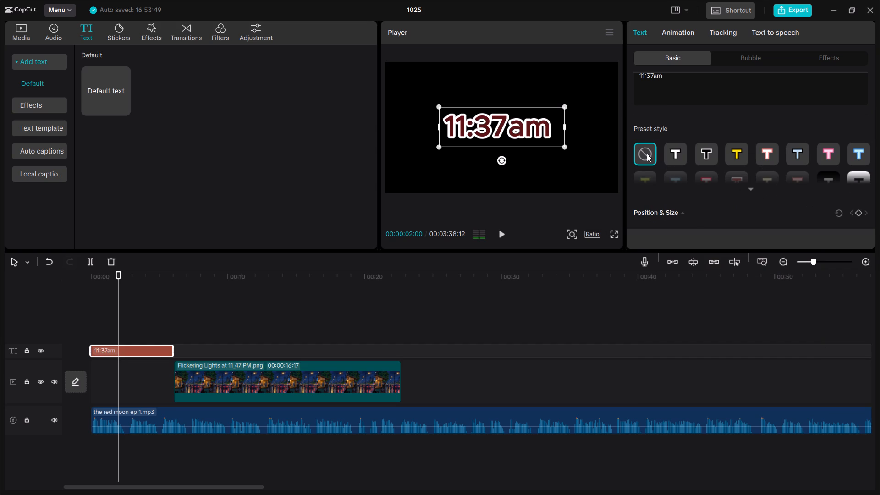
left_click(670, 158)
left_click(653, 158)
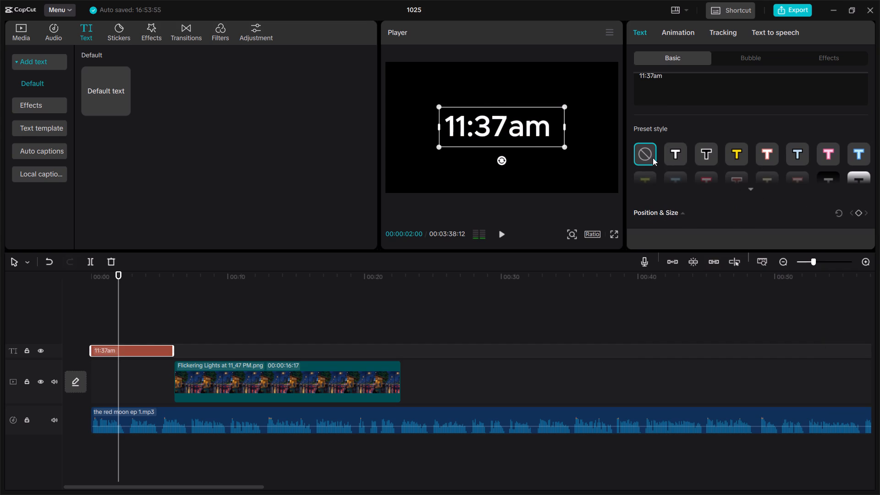
Set the colour of the 11:37am text to dark red, hex 741616.
scroll(675, 143, "up", 1)
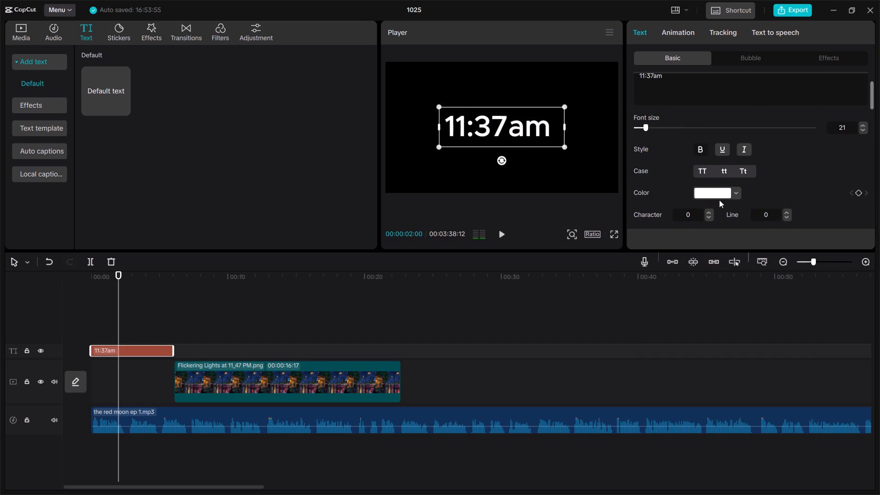
left_click(721, 194)
left_click(770, 246)
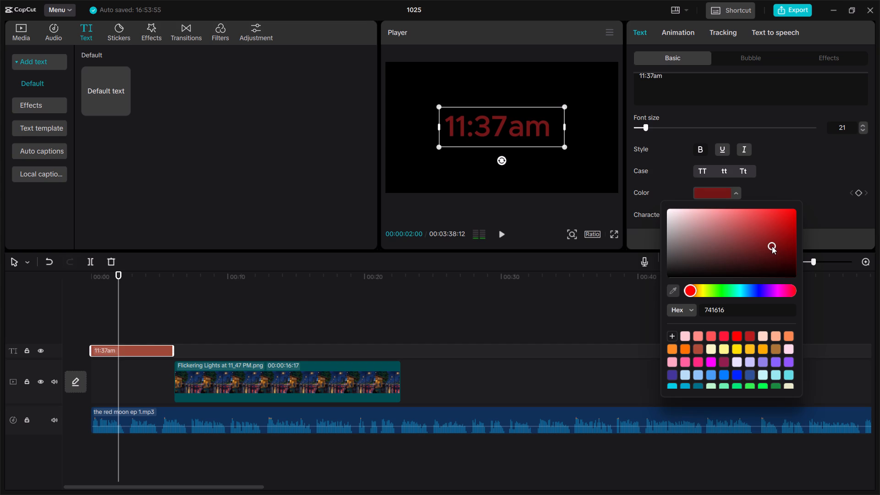
left_click(825, 178)
Look through the remaining settings of the 11:37am text, from position and size down to shadow and curve.
scroll(785, 184, "down", 2)
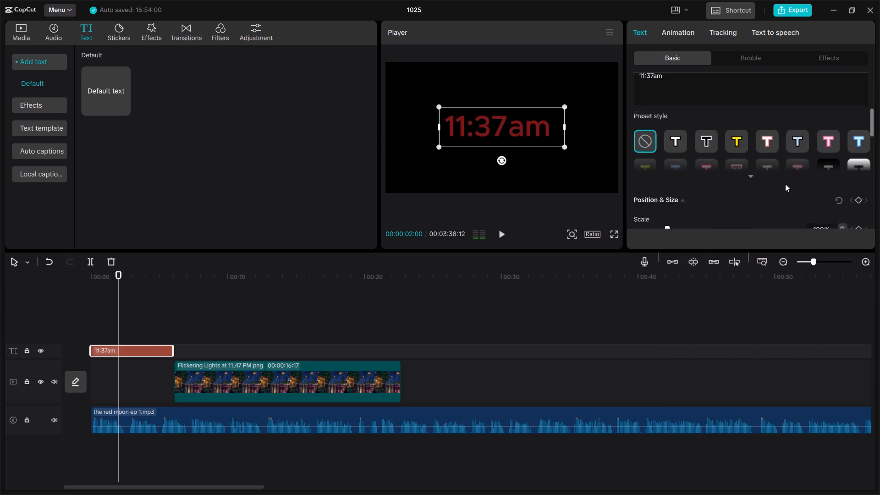
scroll(751, 182, "down", 1)
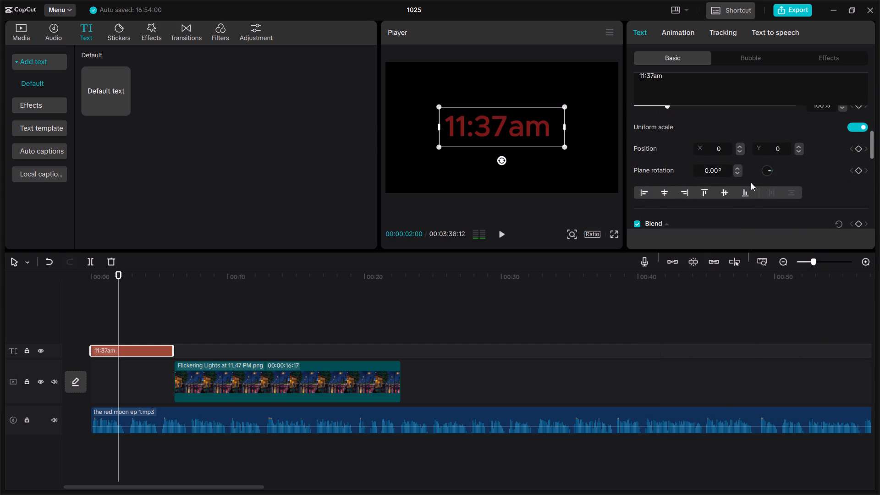
scroll(751, 182, "down", 3)
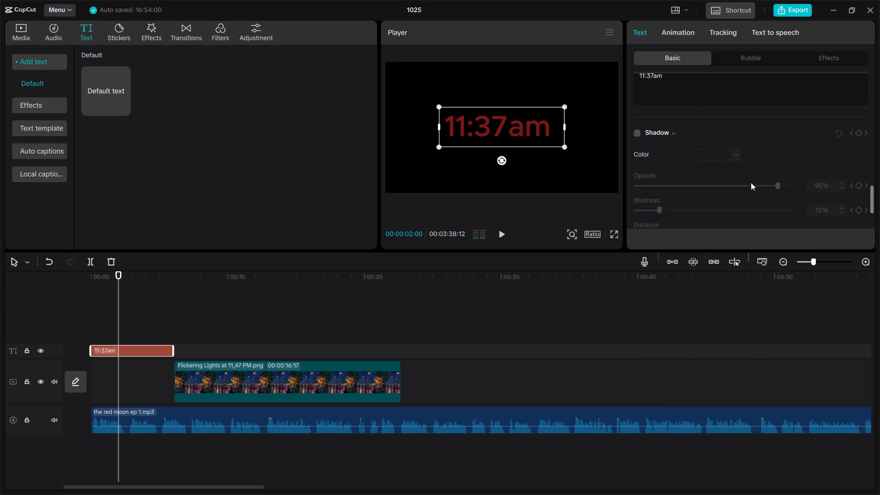
scroll(751, 182, "down", 1)
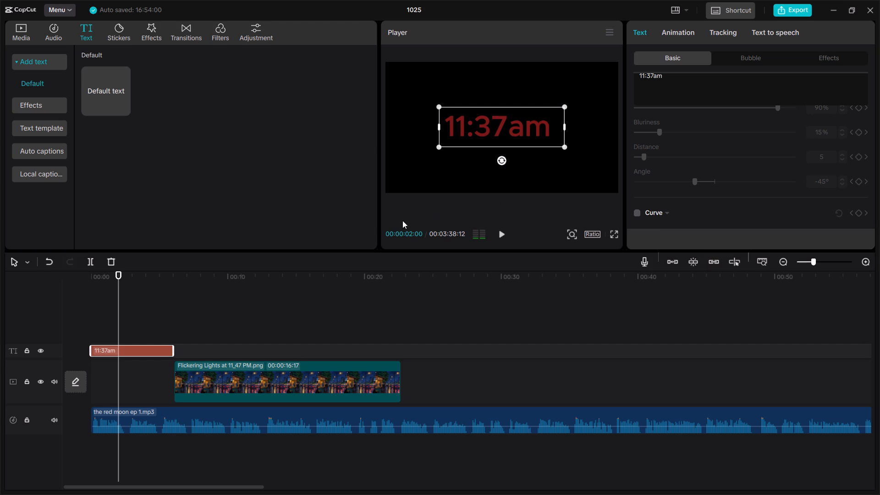
Play back the opening title and chai stall image against the narration, pausing at about 3 s.
left_click(504, 231)
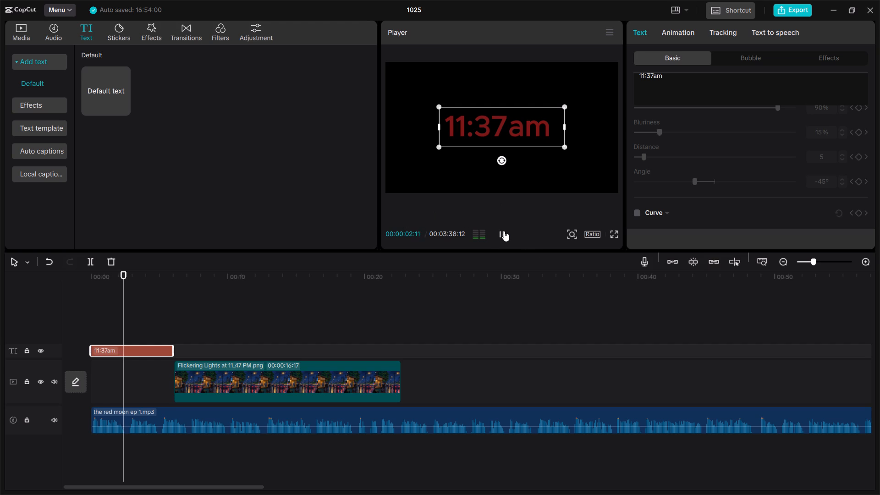
left_click(528, 302)
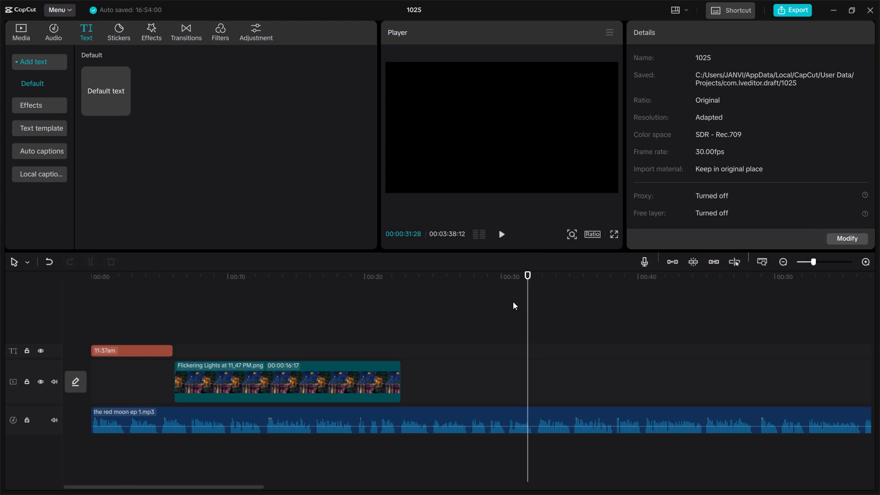
left_click(96, 315)
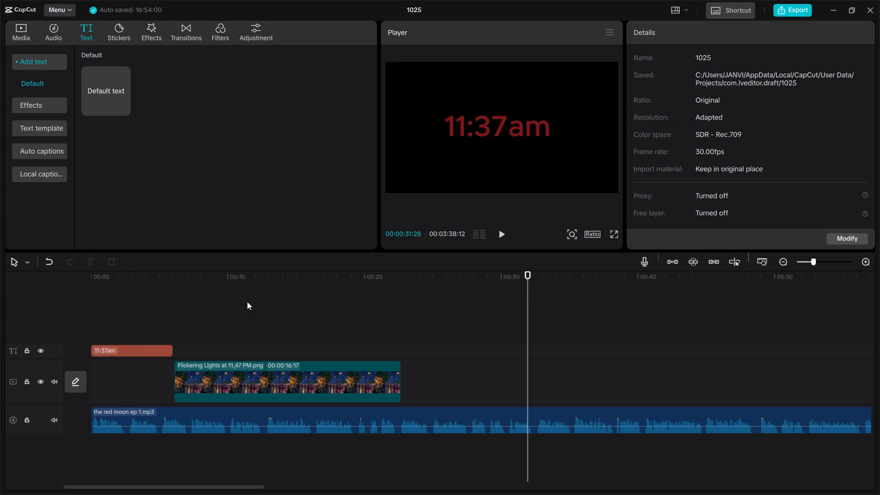
left_click(502, 235)
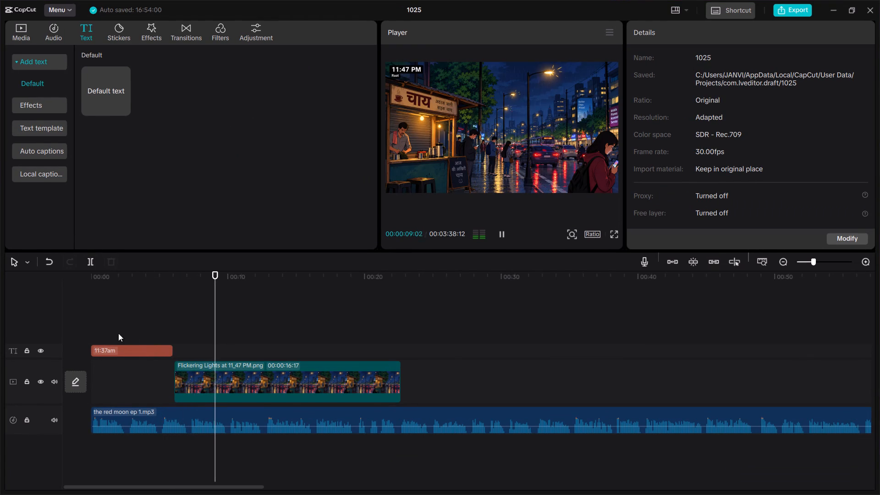
left_click(117, 318)
key("space")
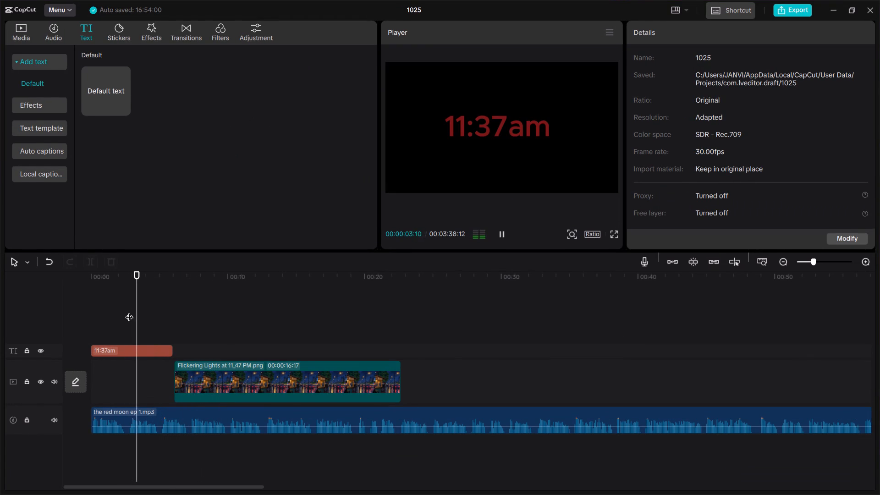
key("space")
key("space")
left_click(81, 315)
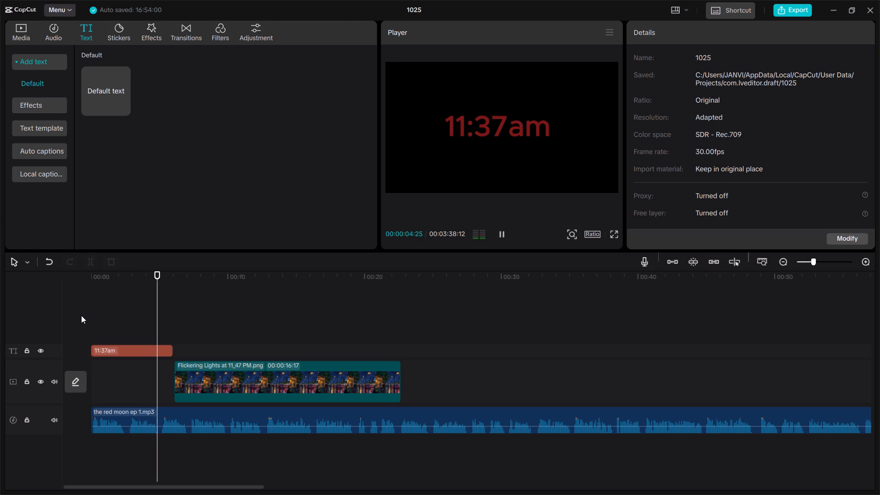
key("space")
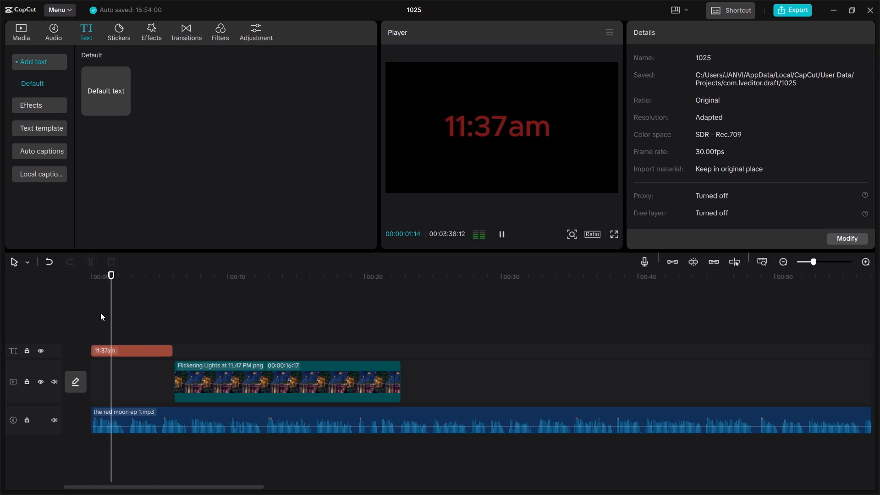
key("space")
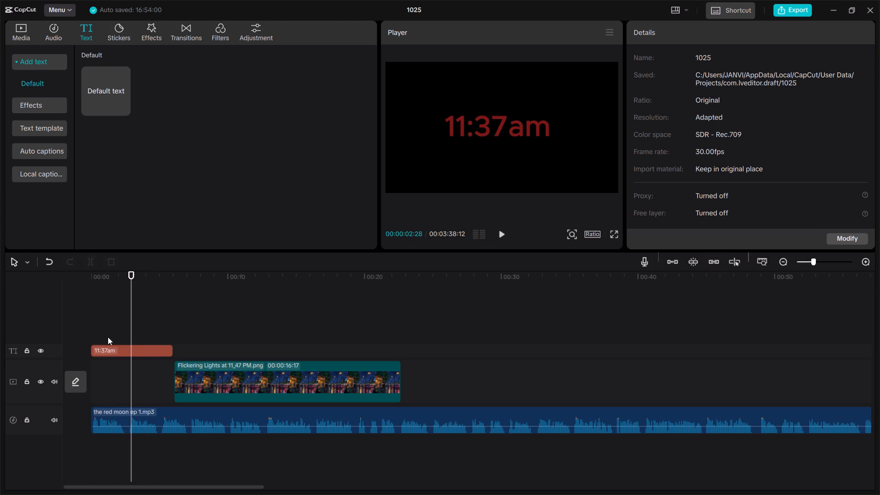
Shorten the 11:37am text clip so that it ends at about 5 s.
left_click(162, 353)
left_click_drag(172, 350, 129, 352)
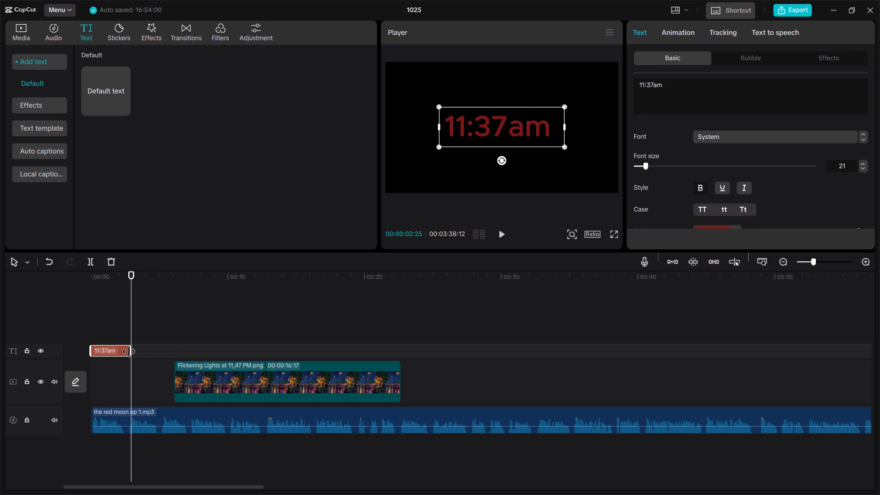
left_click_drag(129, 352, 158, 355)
Move the Flickering Lights chai stall clip earlier so that it starts at the playhead, about 3 s.
left_click_drag(224, 380, 183, 383)
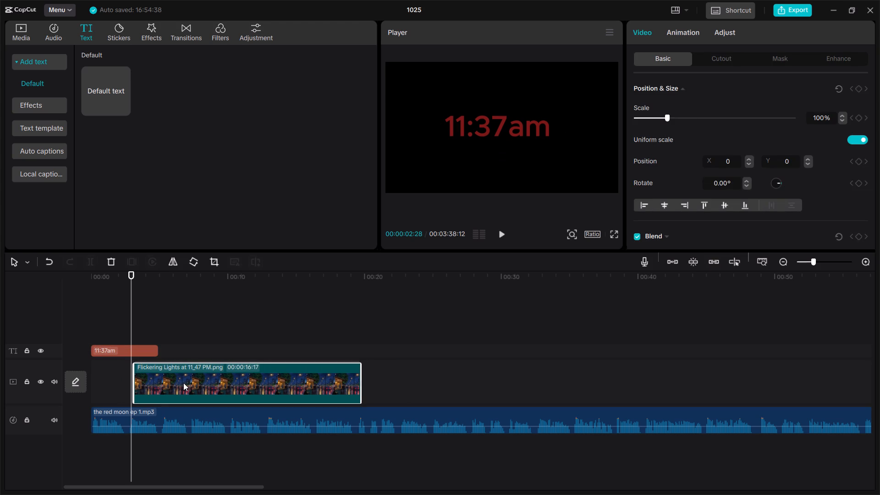
left_click_drag(183, 383, 181, 383)
Shorten the 11:37am text clip so that it ends at about 3 s, where the chai stall image starts.
left_click(155, 354)
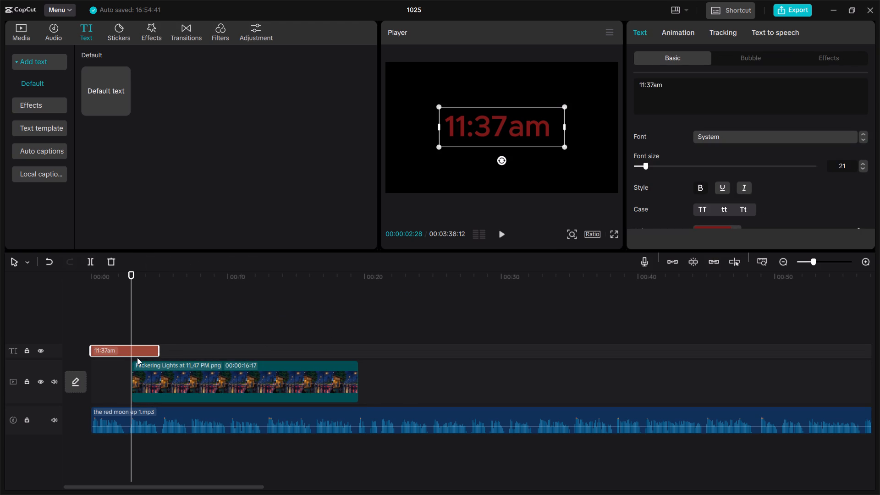
scroll(137, 357, "up", 4)
left_click_drag(159, 352, 143, 355)
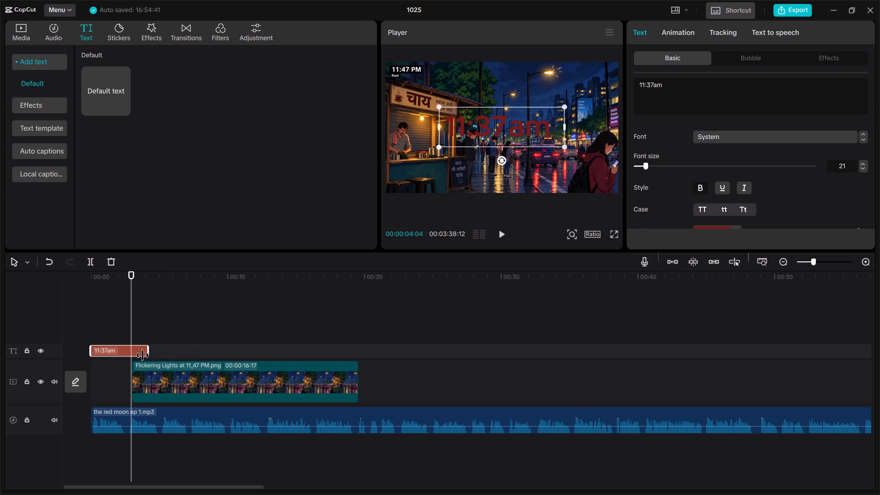
left_click_drag(143, 355, 146, 365)
left_click_drag(146, 365, 127, 379)
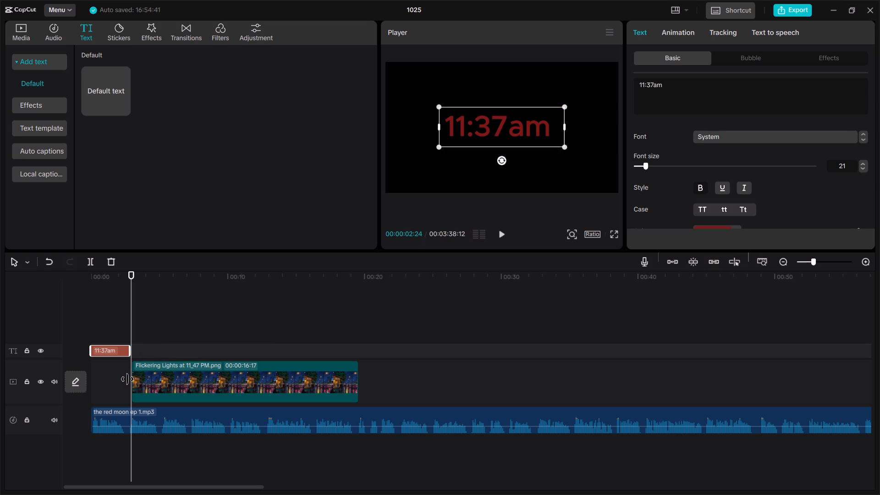
left_click_drag(127, 379, 130, 381)
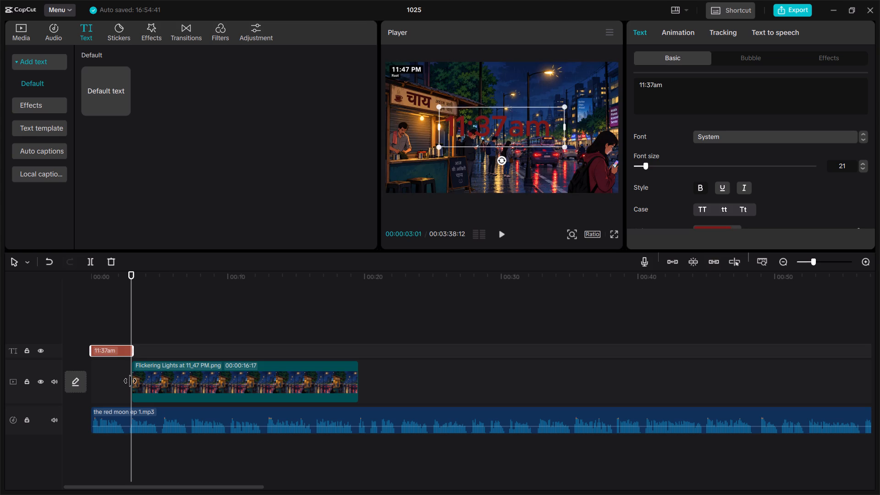
left_click_drag(130, 381, 128, 382)
Play the video against the narration and trim the end of the Flickering Lights chai stall clip to 00:00:16:17.
left_click(499, 238)
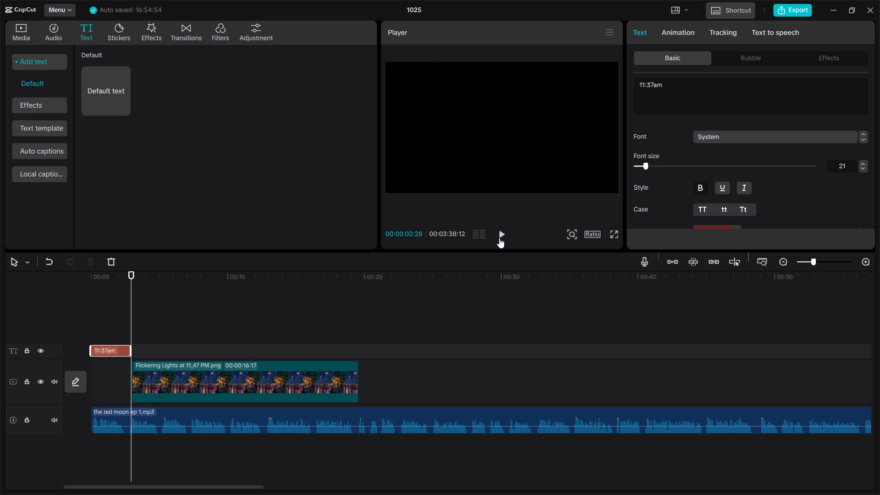
left_click(95, 317)
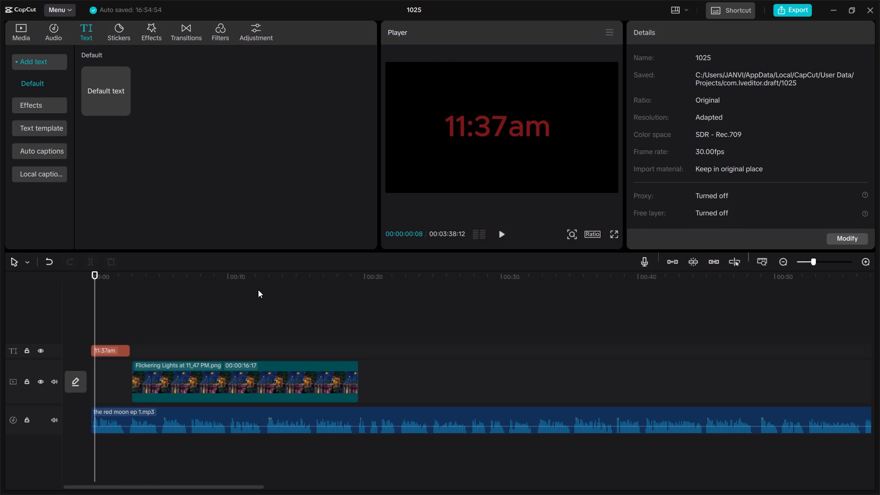
left_click(502, 237)
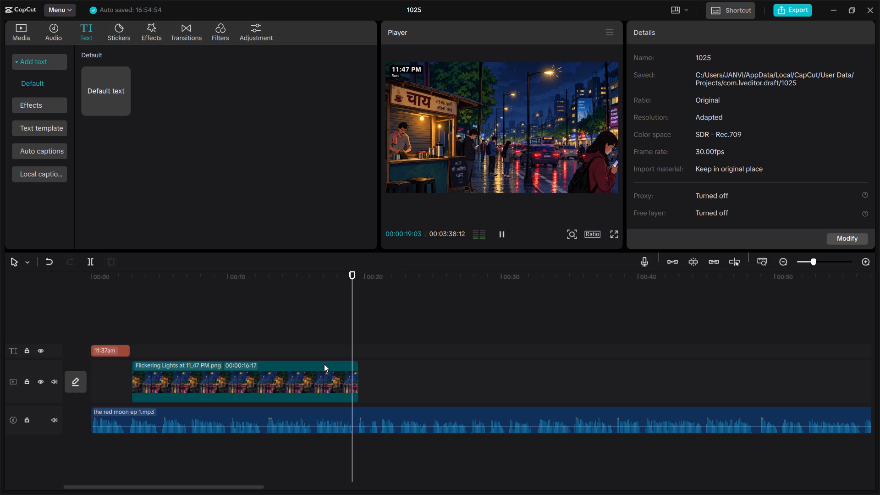
key("space")
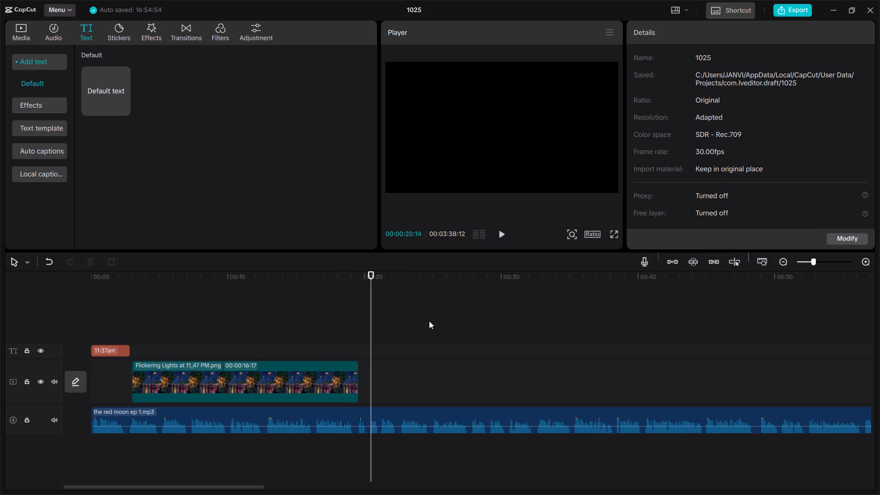
left_click(250, 318)
key("space")
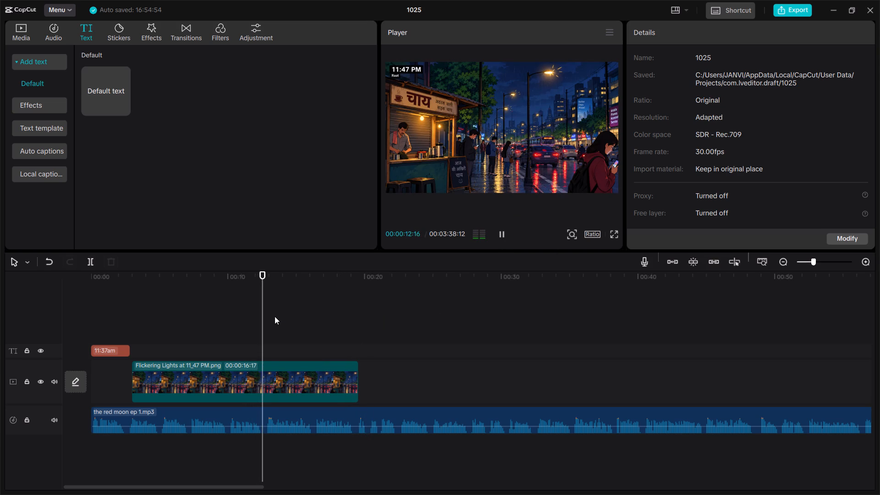
key("space")
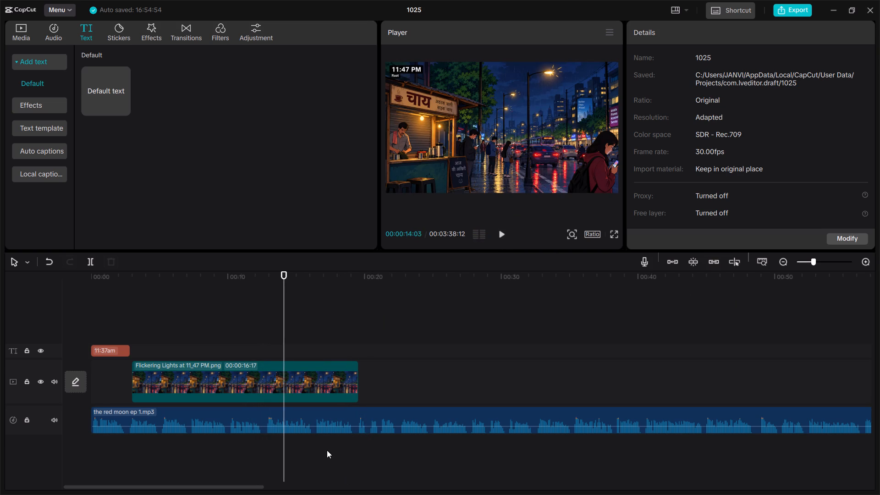
key("space")
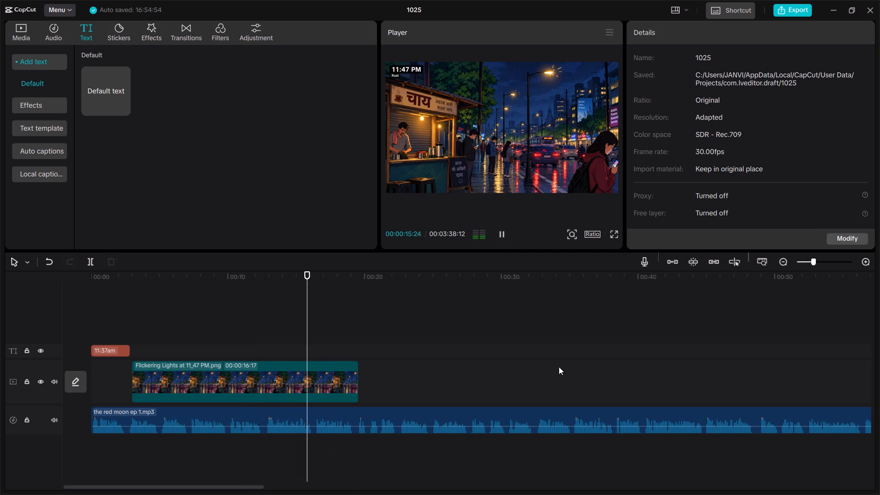
key("space")
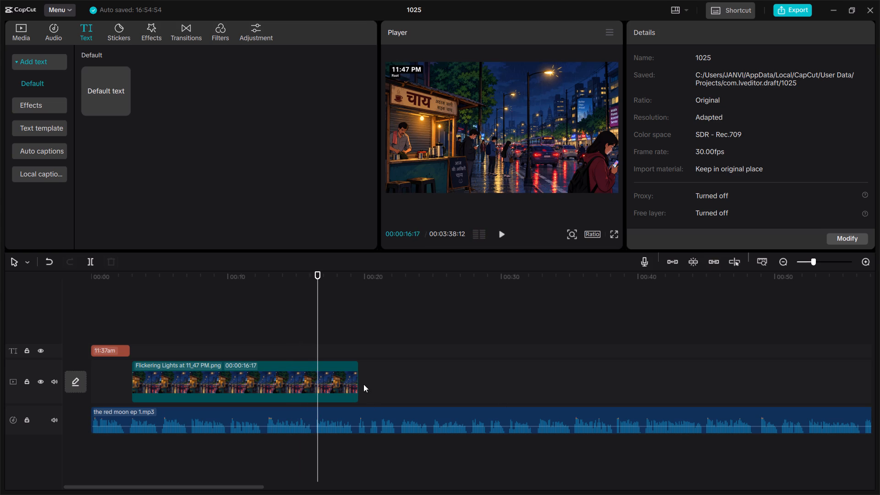
left_click_drag(357, 382, 316, 389)
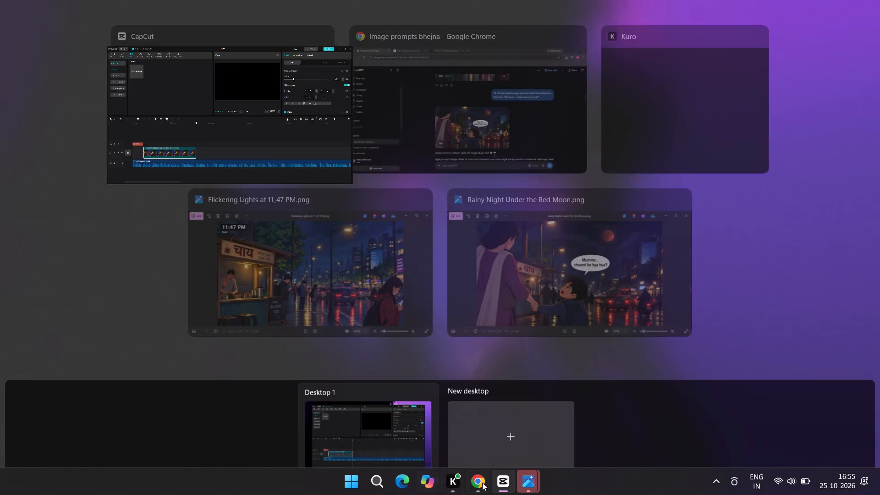
Close the Rainy Night Under the Red Moon.png image viewer window and return to CapCut.
left_click(482, 483)
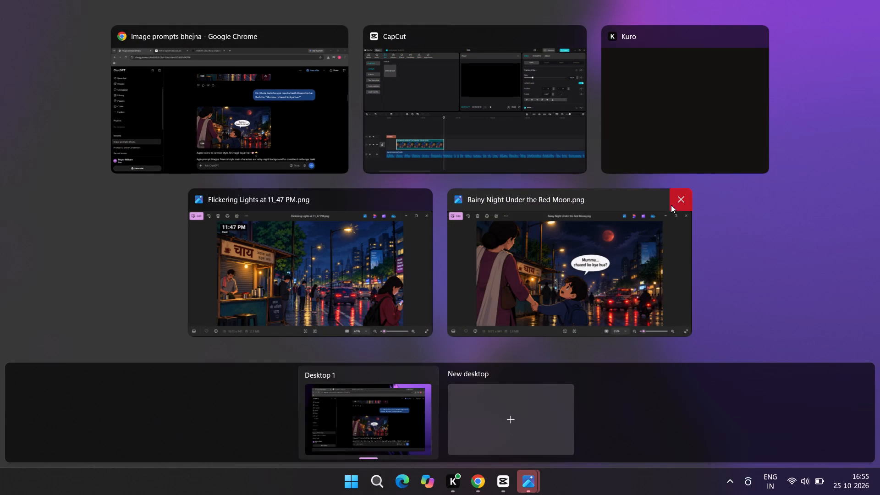
left_click(680, 192)
left_click(524, 131)
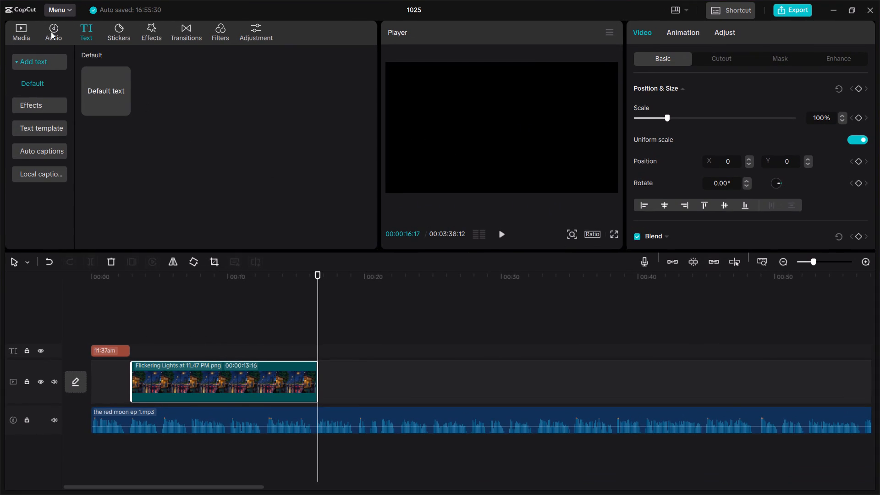
Add the Rainy Night Under the Red Moon image to the main track just after the chai stall clip.
left_click(27, 24)
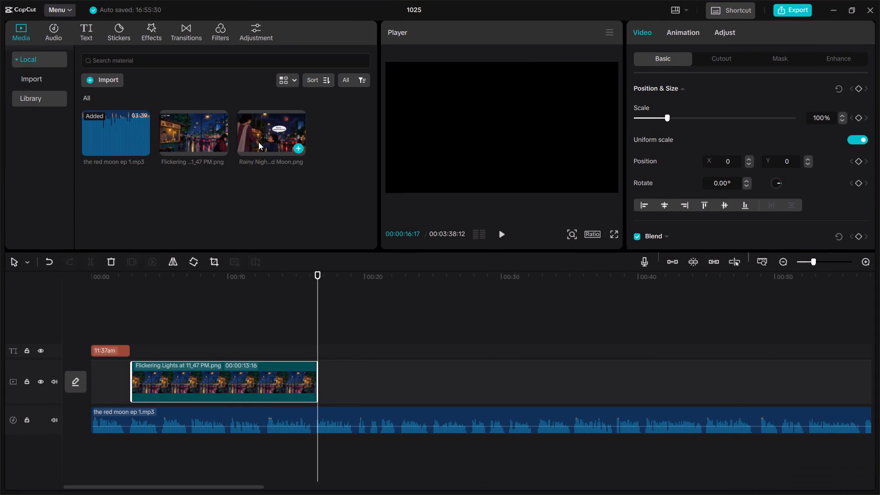
left_click_drag(265, 140, 320, 384)
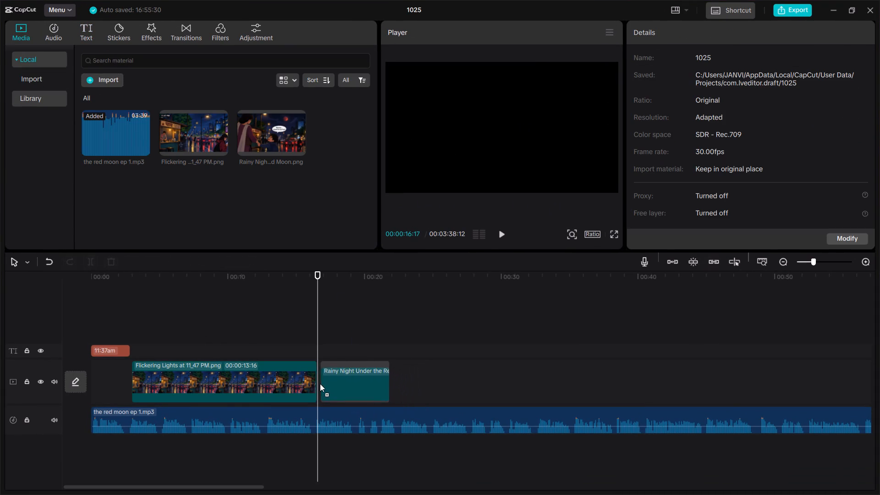
left_click_drag(320, 384, 315, 383)
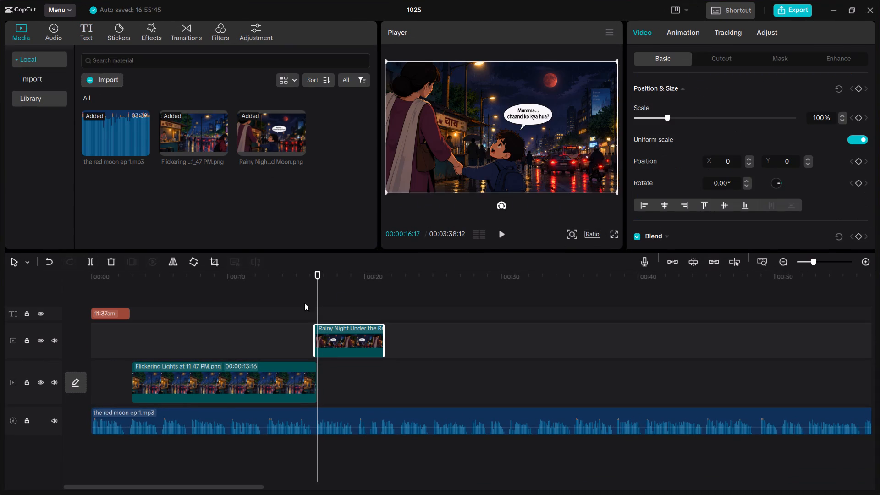
left_click_drag(334, 335, 339, 379)
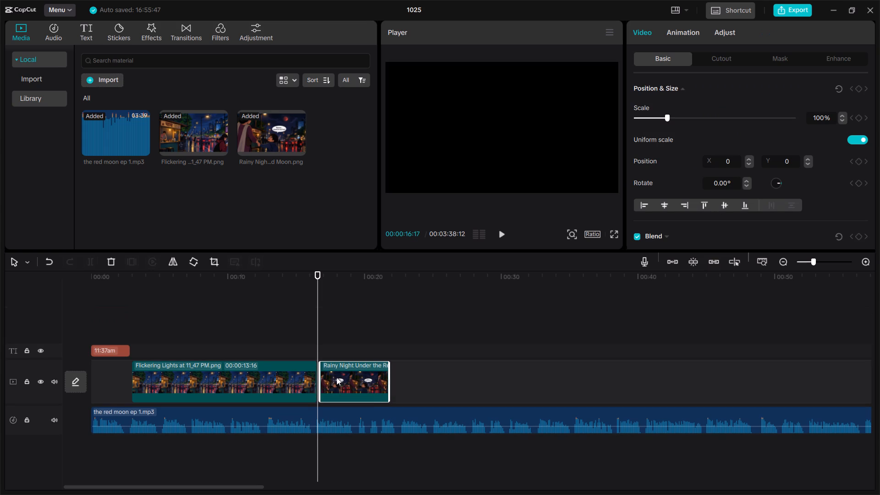
Check the image change against the narration and extend the Rainy Night clip's start back to meet the chai stall clip's end.
left_click(247, 328)
key("space")
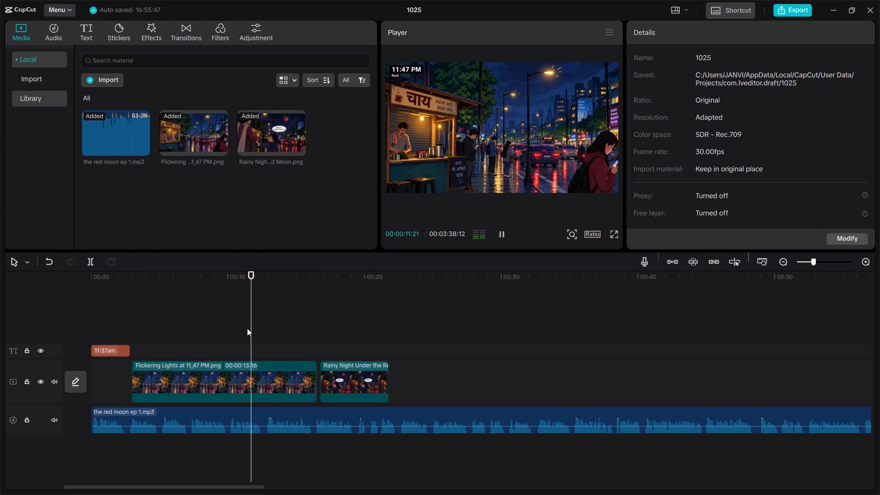
left_click(807, 262)
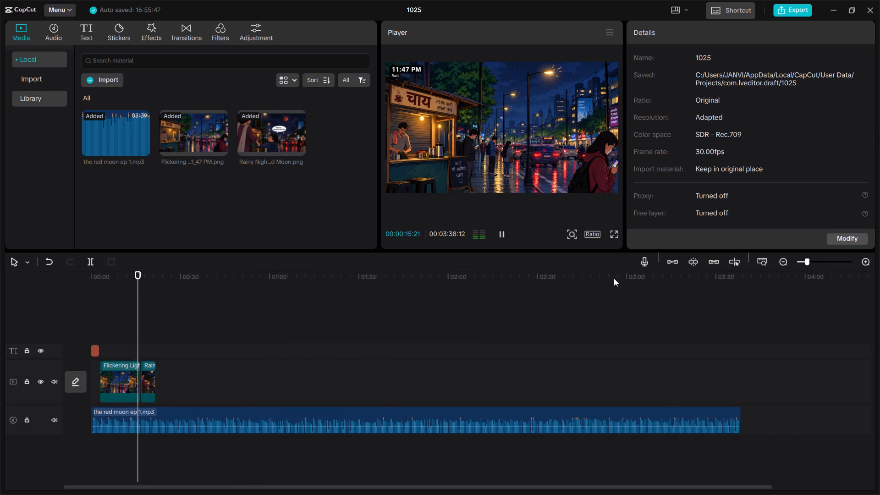
left_click(835, 259)
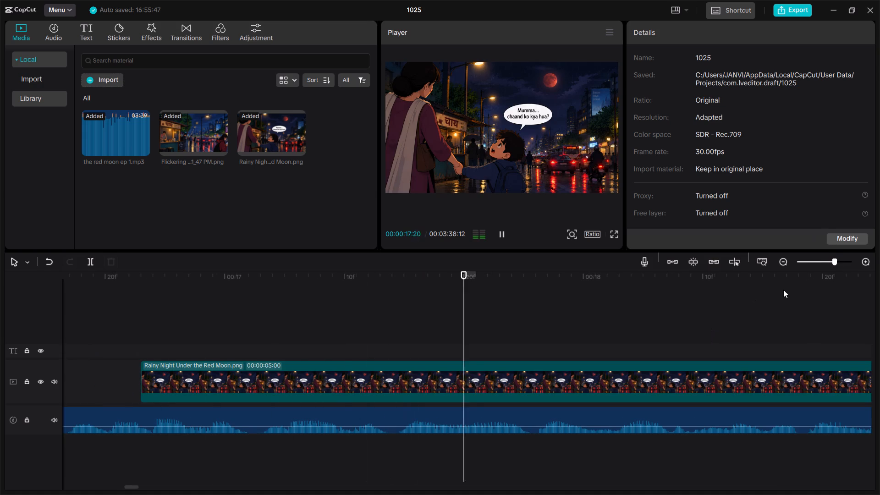
left_click(817, 262)
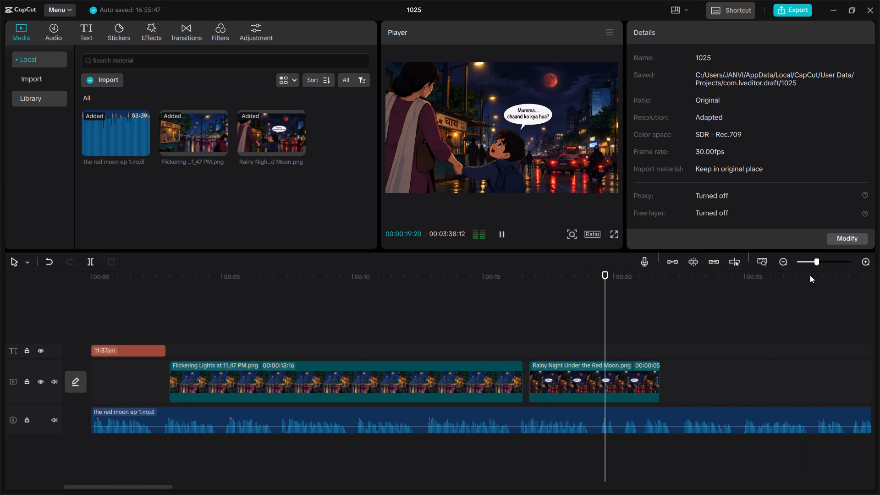
left_click(505, 333)
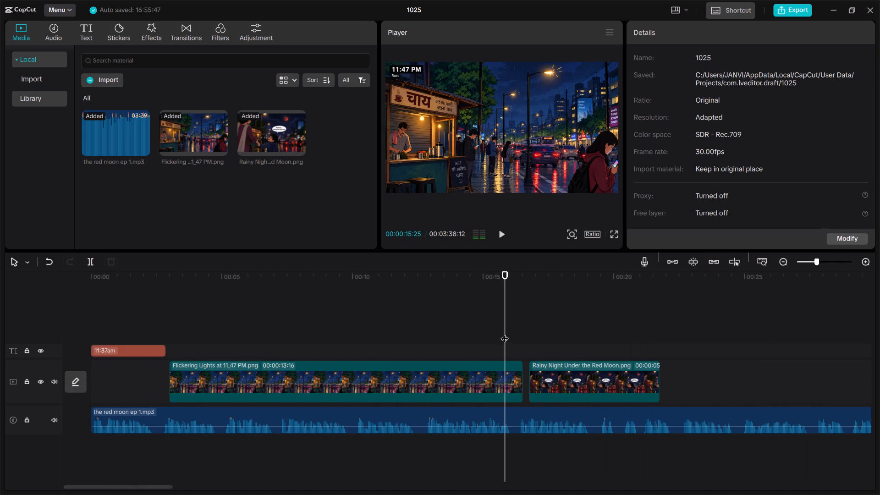
key("space")
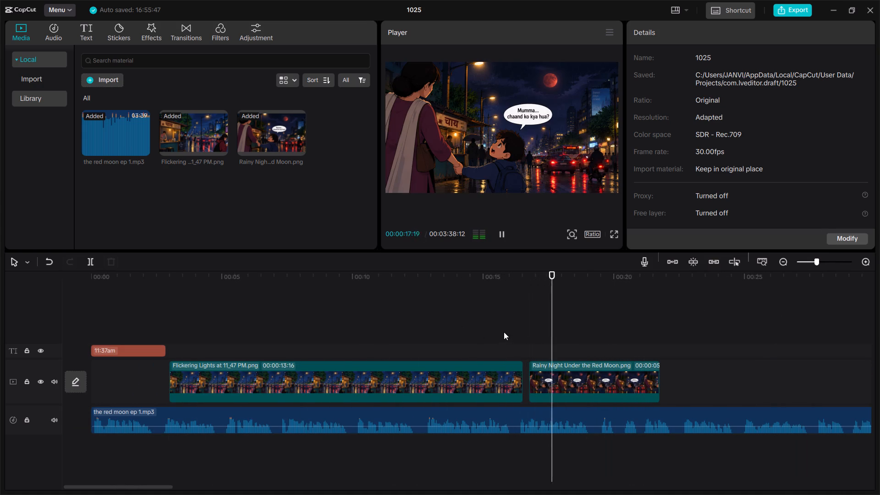
key("space")
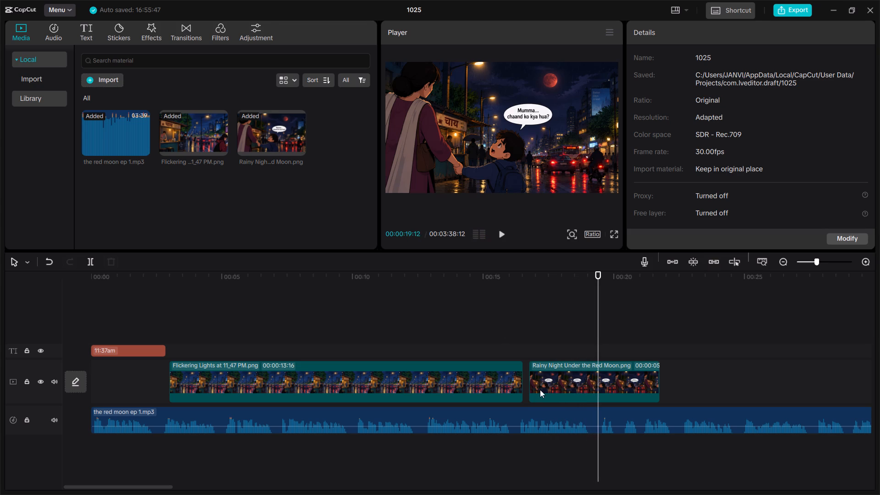
left_click(543, 387)
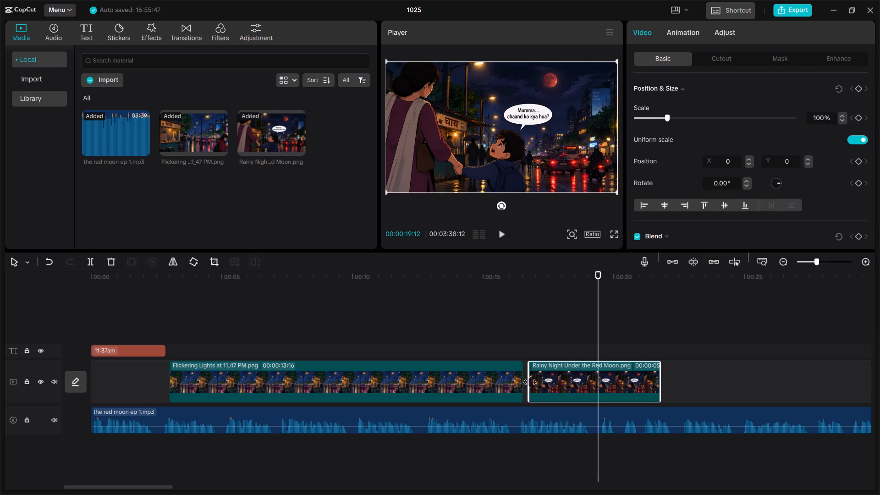
left_click_drag(530, 381, 525, 383)
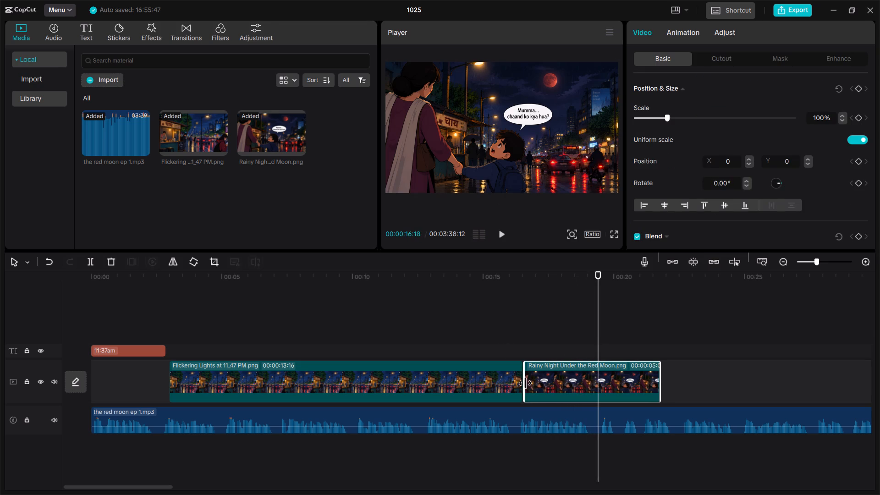
left_click_drag(525, 383, 525, 383)
Play on through the Rainy Night image and extend the clip's end to a duration of 00:00:05:13.
key("space")
left_click(467, 329)
key("space")
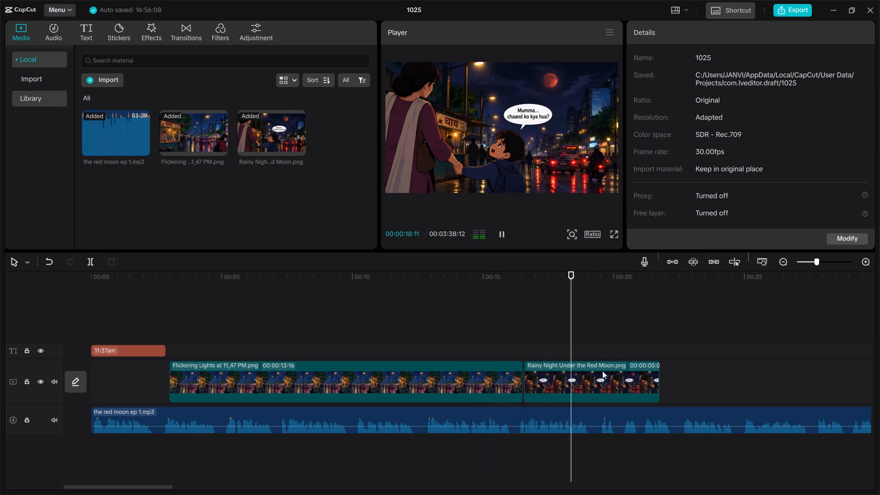
left_click(503, 233)
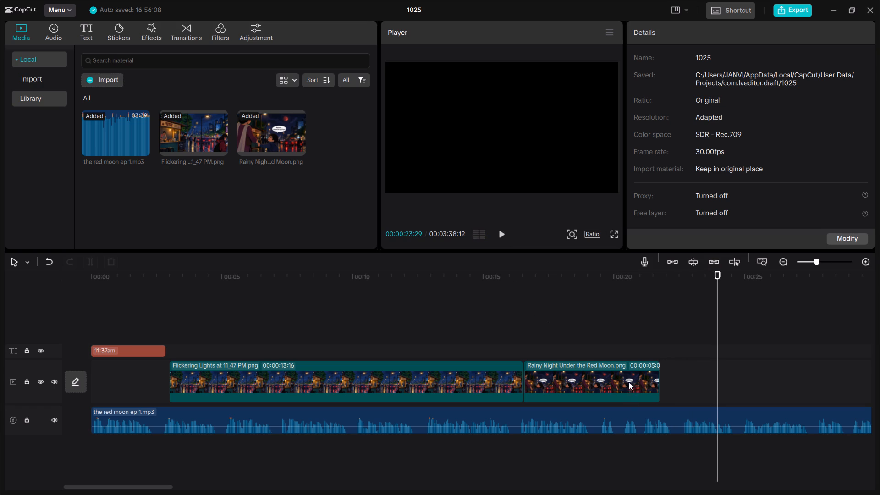
left_click(665, 344)
key("space")
key("space")
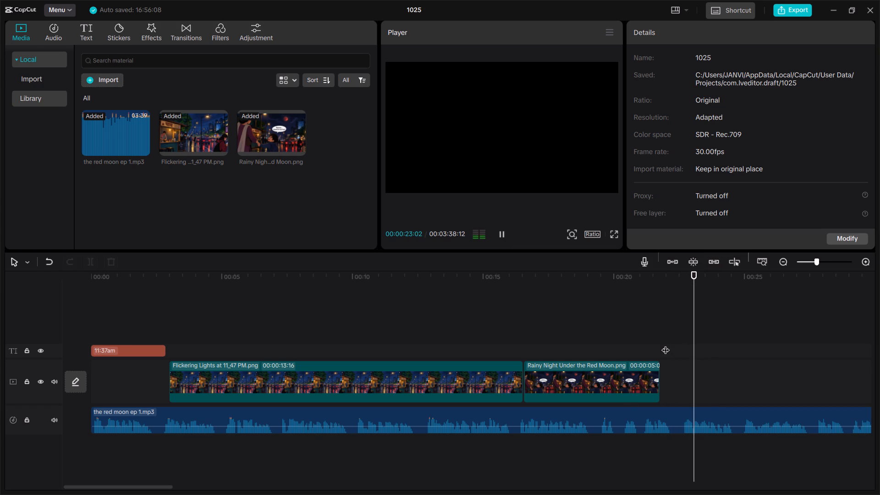
left_click(657, 377)
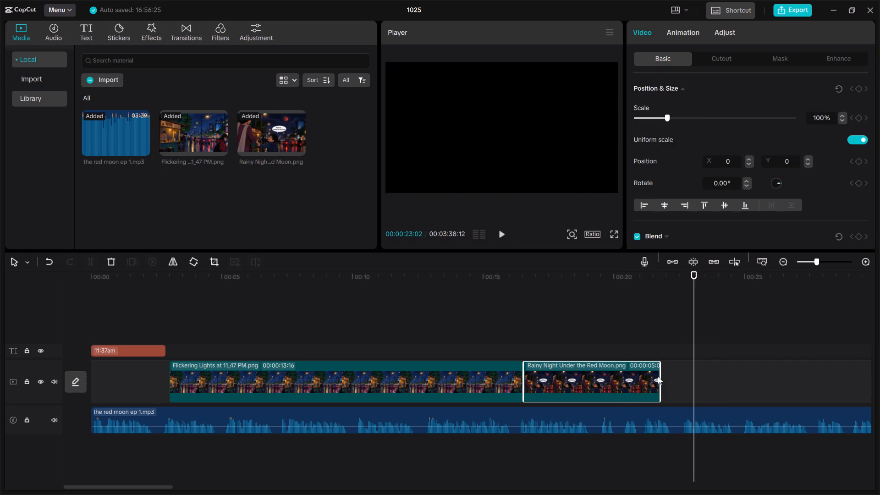
left_click_drag(658, 376, 664, 376)
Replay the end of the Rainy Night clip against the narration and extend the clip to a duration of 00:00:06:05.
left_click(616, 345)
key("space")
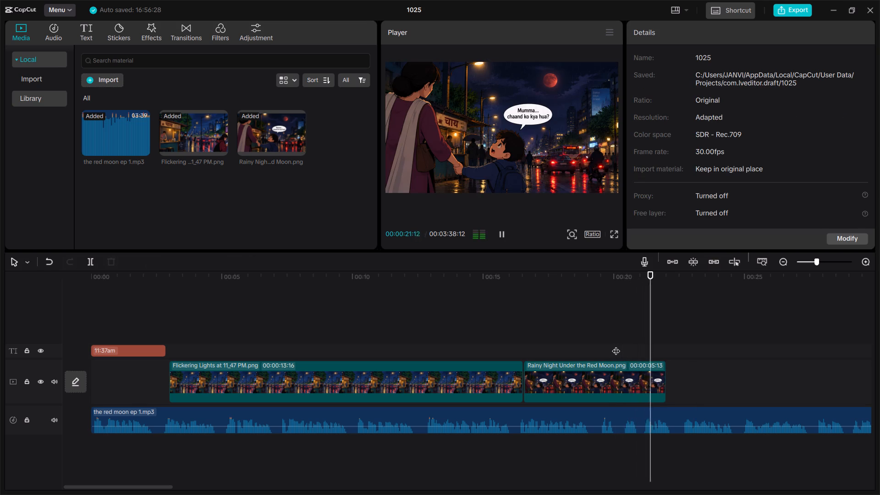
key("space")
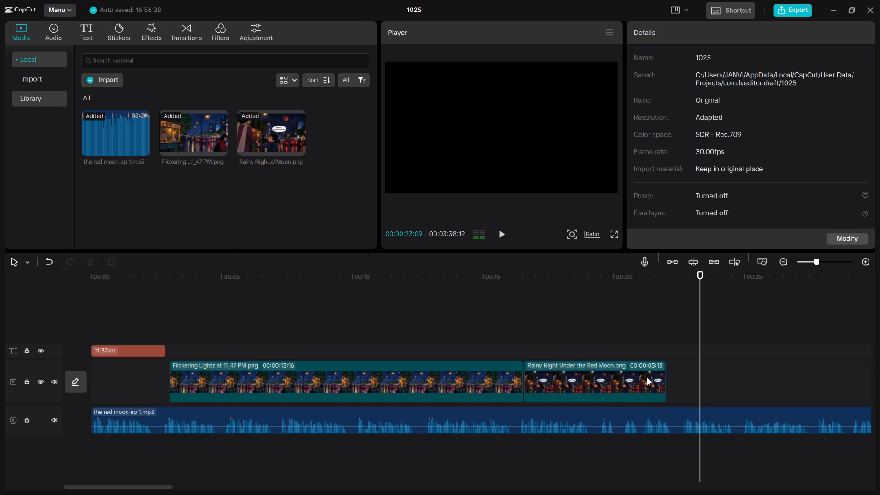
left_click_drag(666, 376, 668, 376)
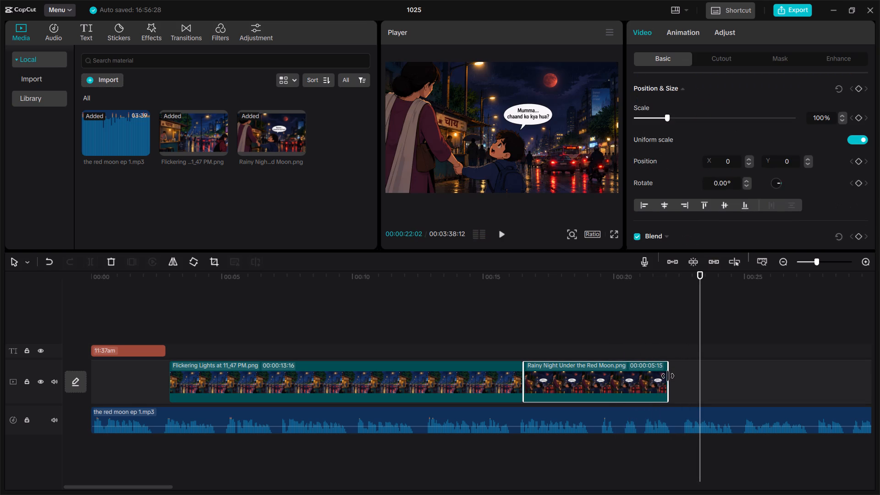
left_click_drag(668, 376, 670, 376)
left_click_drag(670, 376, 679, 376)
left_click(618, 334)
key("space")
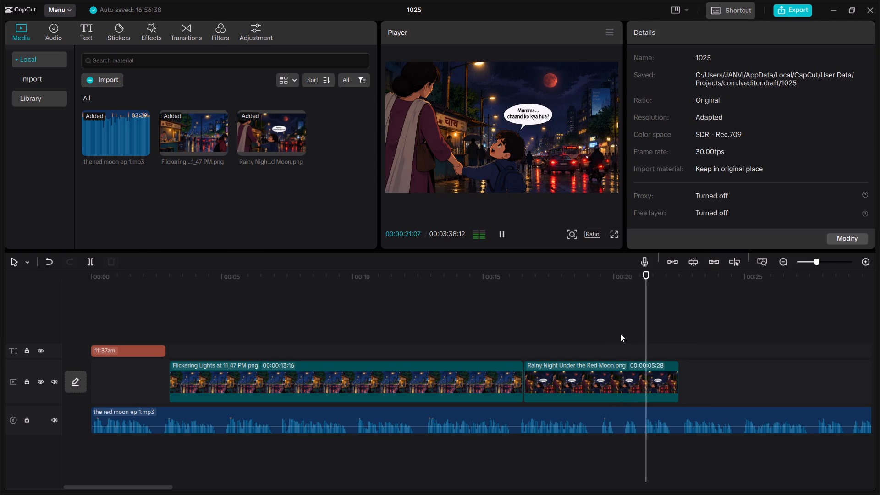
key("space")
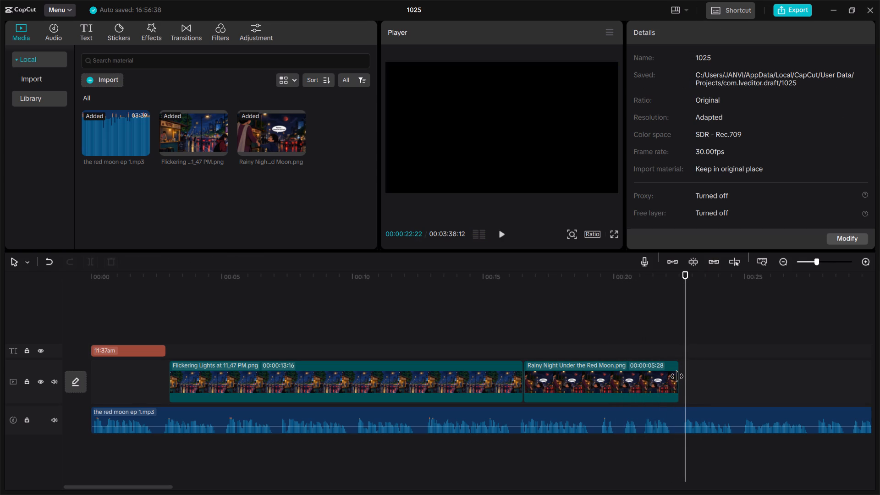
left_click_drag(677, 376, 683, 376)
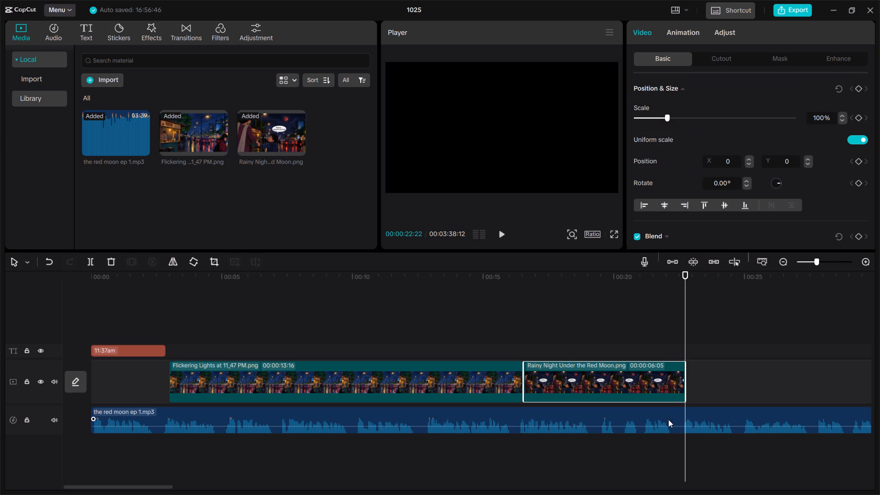
Delete the Rainy Night Under the Red Moon and Flickering Lights at 11_47 PM images from the project media, including their timeline clips.
right_click(250, 135)
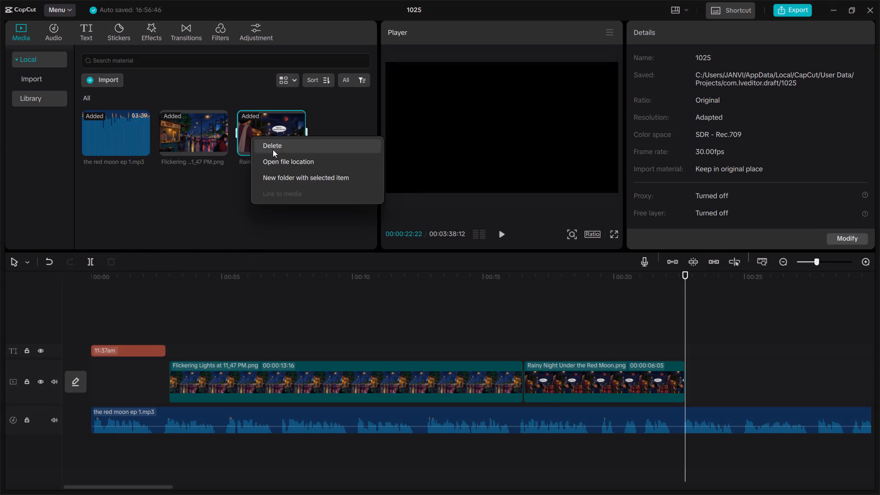
left_click(307, 144)
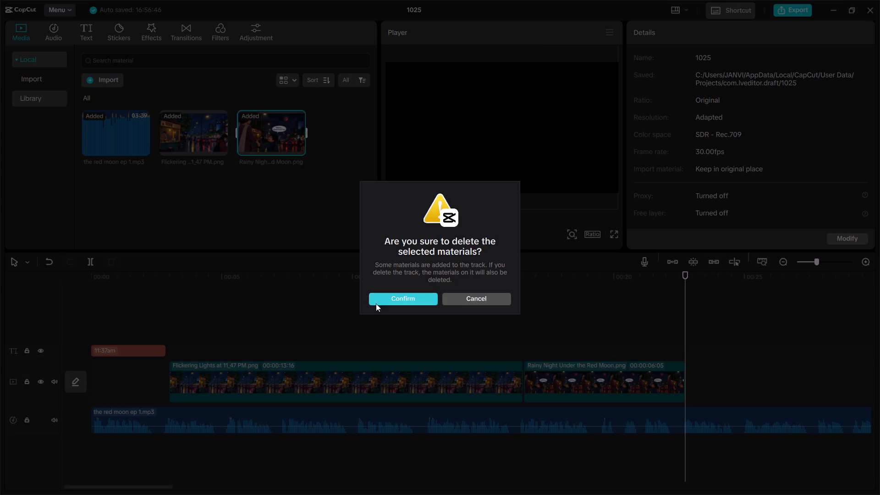
right_click(386, 296)
left_click(386, 296)
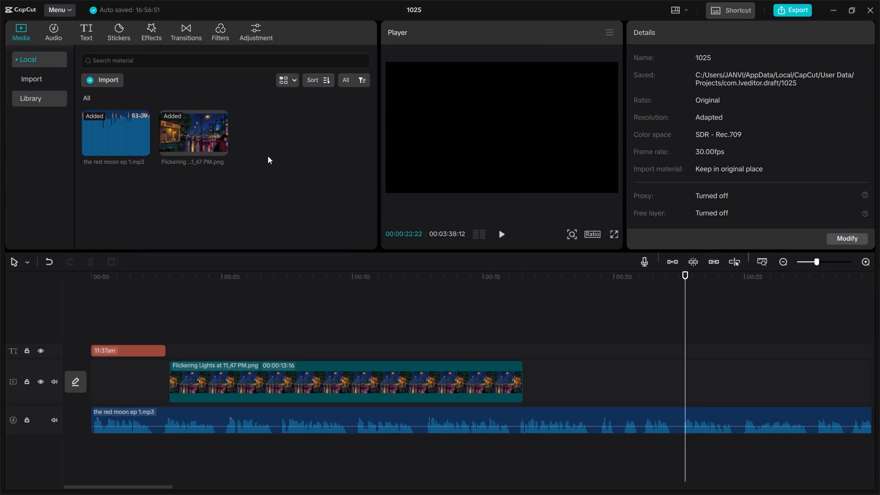
right_click(202, 133)
left_click(243, 155)
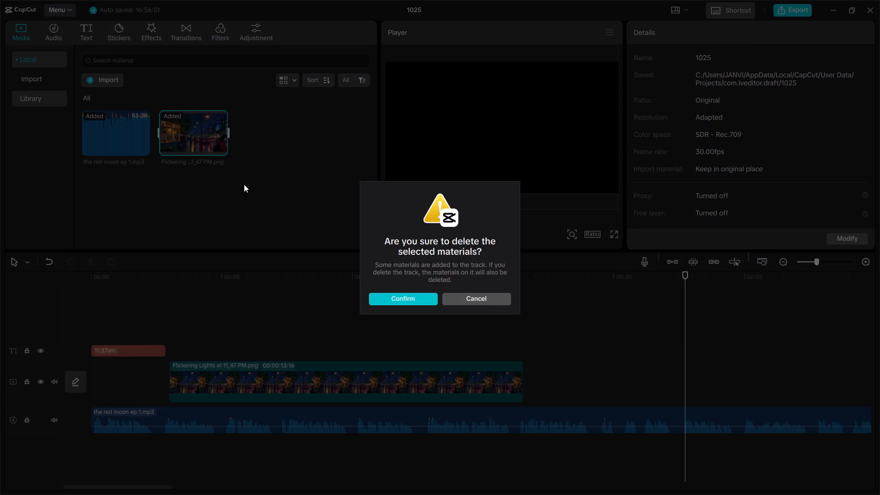
left_click(409, 299)
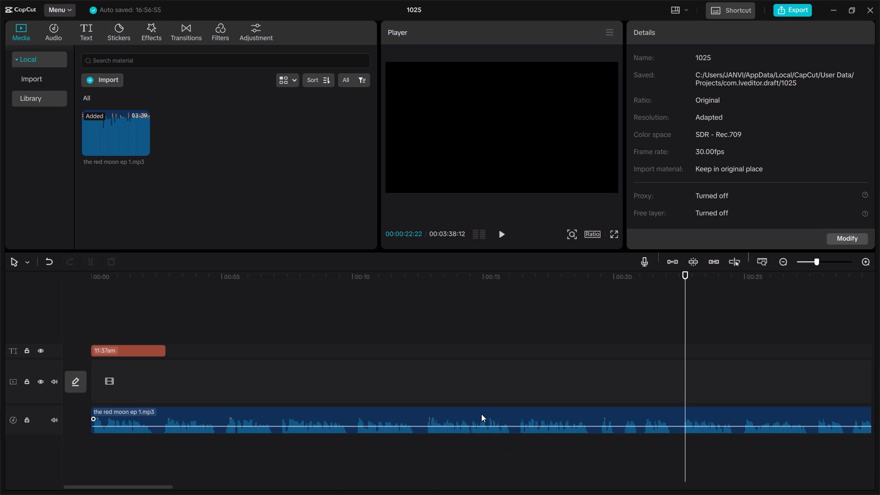
left_click(112, 81)
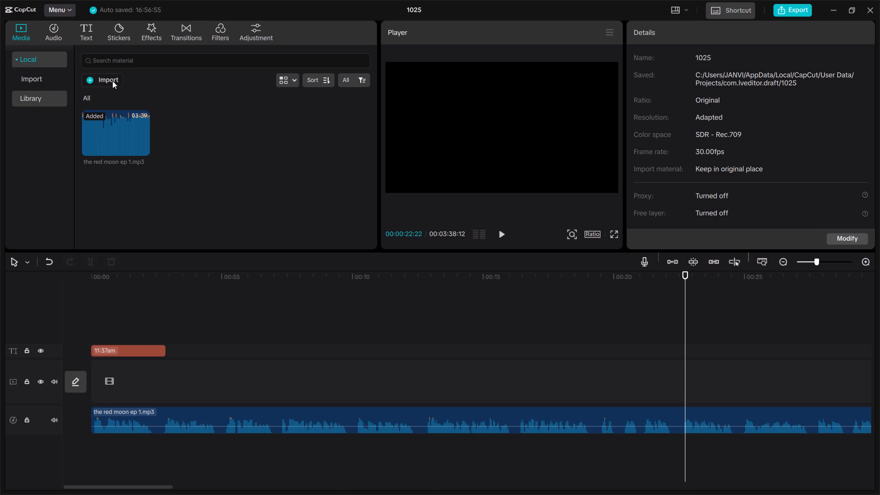
left_click(153, 103)
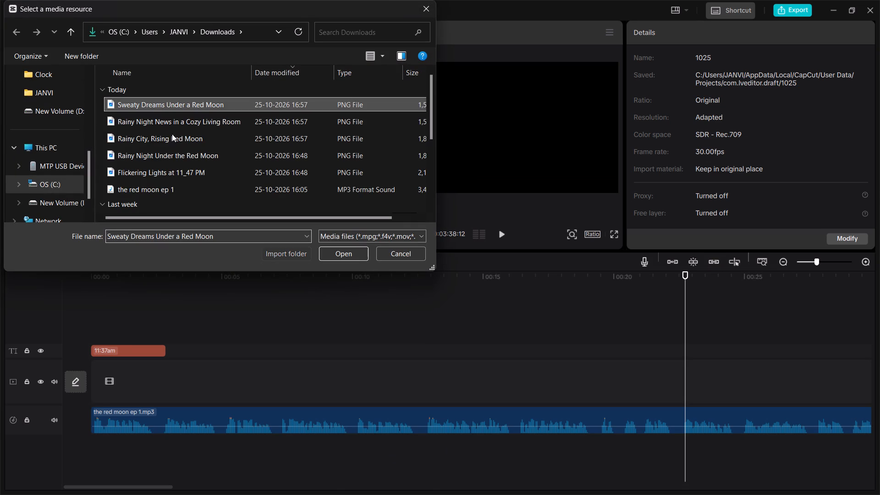
left_click_drag(225, 147, 177, 99)
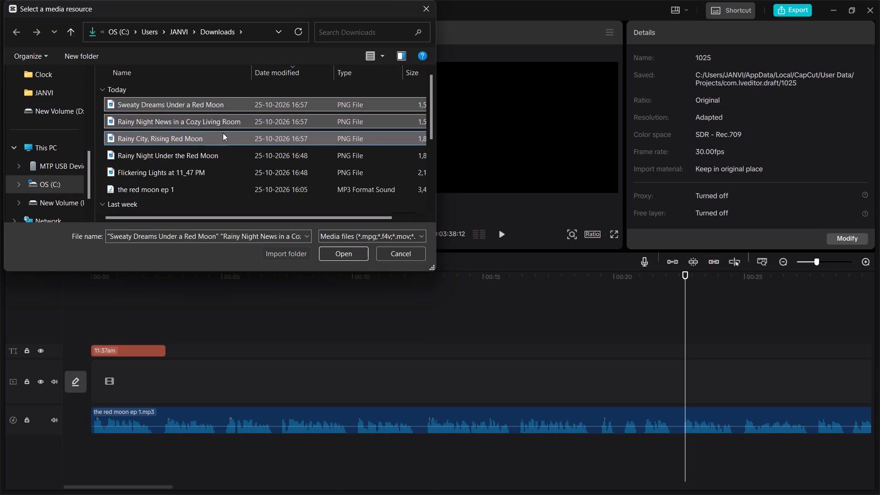
left_click(352, 250)
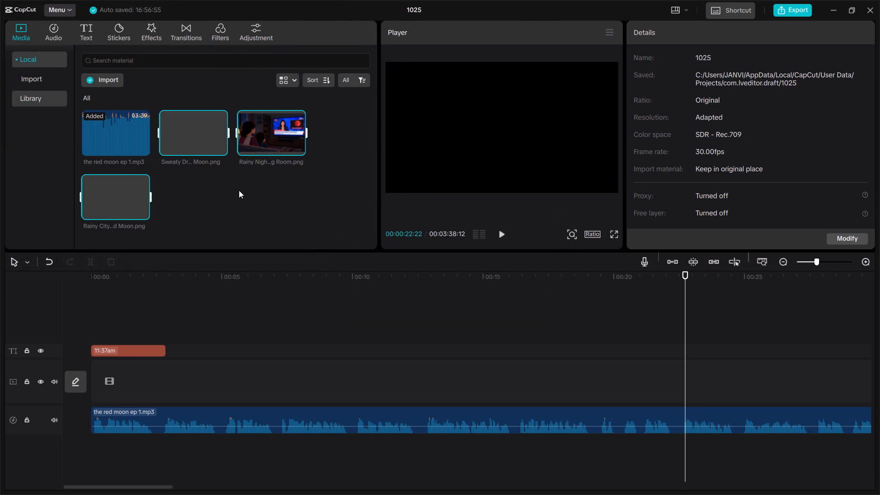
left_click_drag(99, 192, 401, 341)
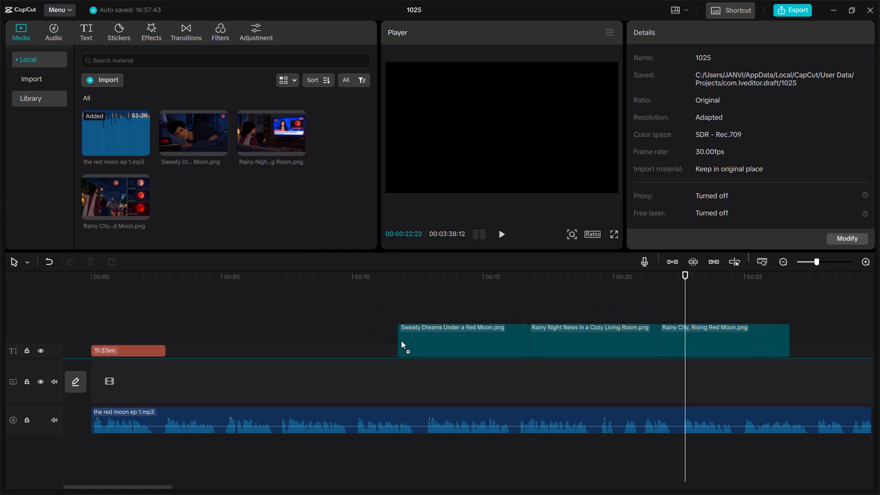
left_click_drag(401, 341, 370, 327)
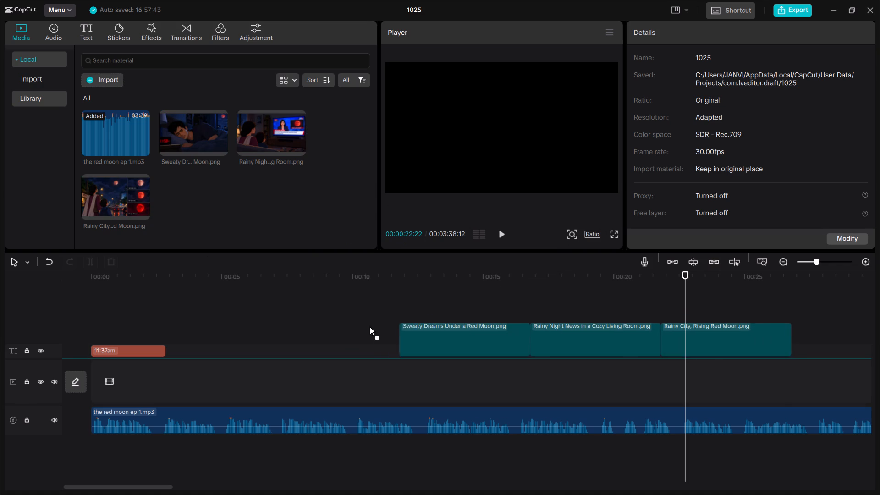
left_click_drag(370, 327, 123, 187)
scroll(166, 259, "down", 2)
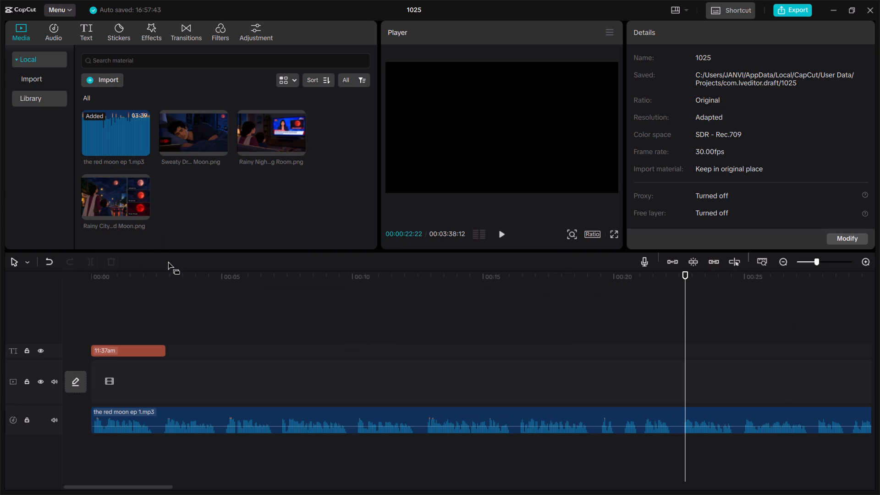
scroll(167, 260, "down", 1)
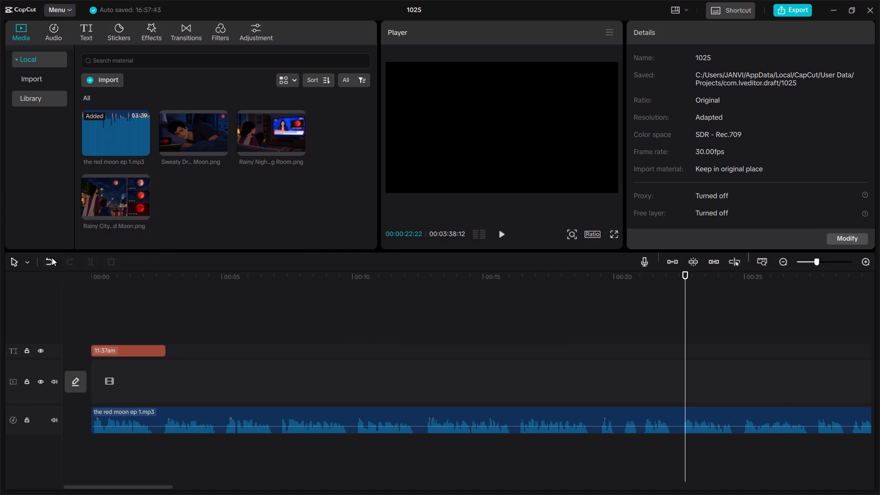
Undo back to the state where the Flickering Lights and Rainy Night Under the Red Moon clips are on the timeline.
triple_click(52, 258)
double_click(52, 258)
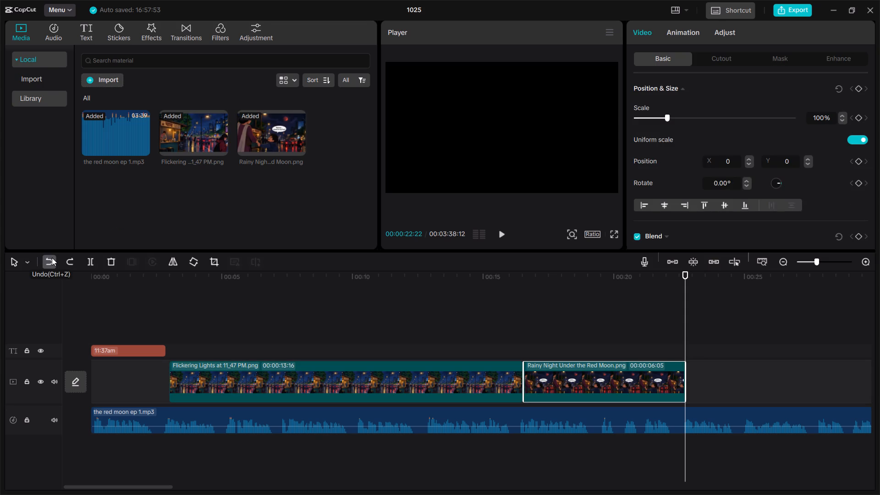
Import the Sweaty Dreams Under a Red Moon, Rainy Night News and Rainy City, Rising Red Moon images from Downloads.
left_click(90, 81)
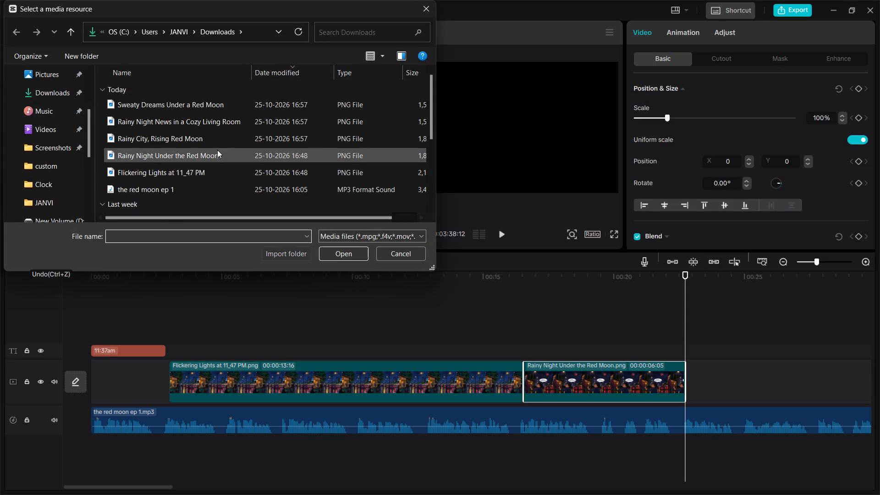
left_click_drag(225, 145, 183, 100)
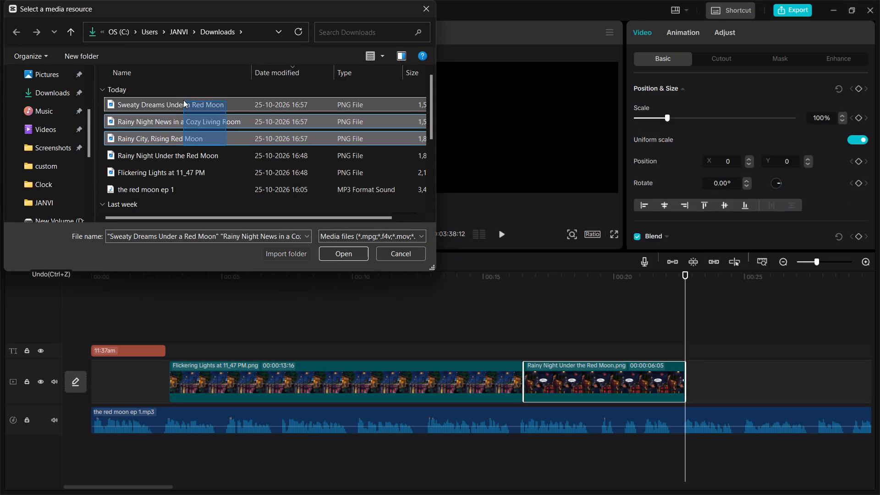
left_click_drag(183, 100, 183, 99)
left_click(340, 251)
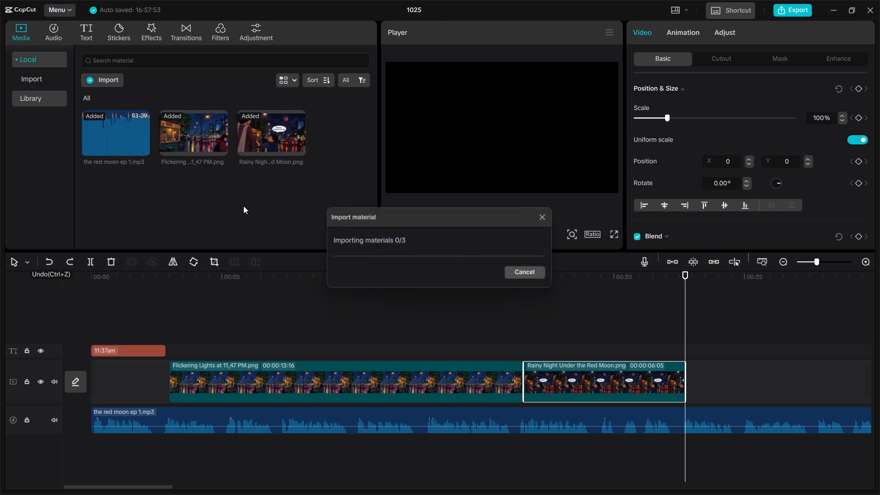
Add the three imported images to the main track, directly after the Rainy Night Under the Red Moon clip.
left_click_drag(258, 197, 620, 370)
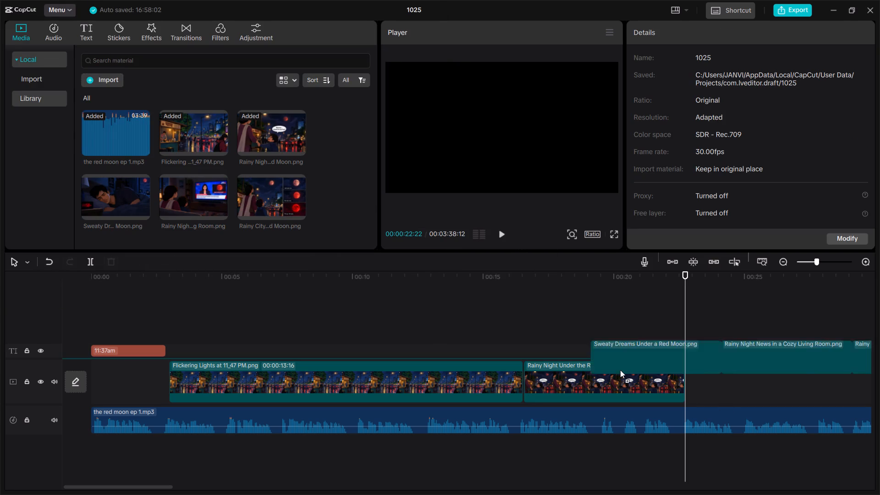
left_click_drag(620, 370, 693, 386)
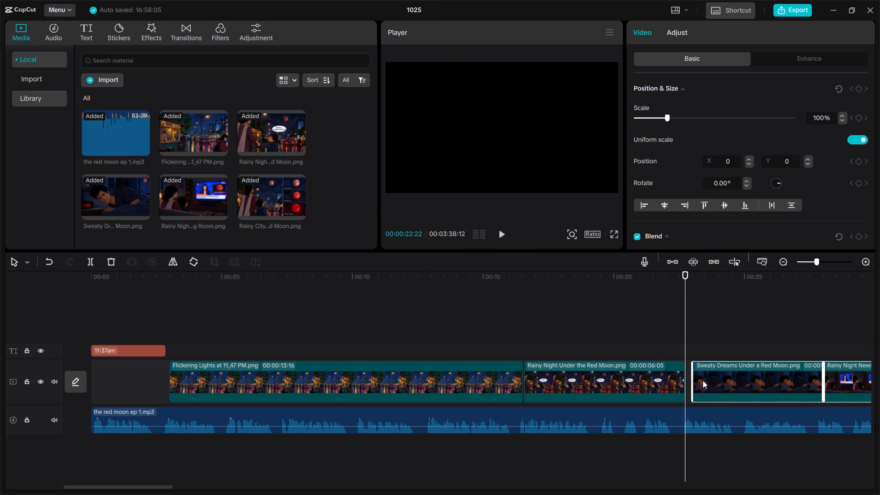
left_click_drag(715, 380, 709, 380)
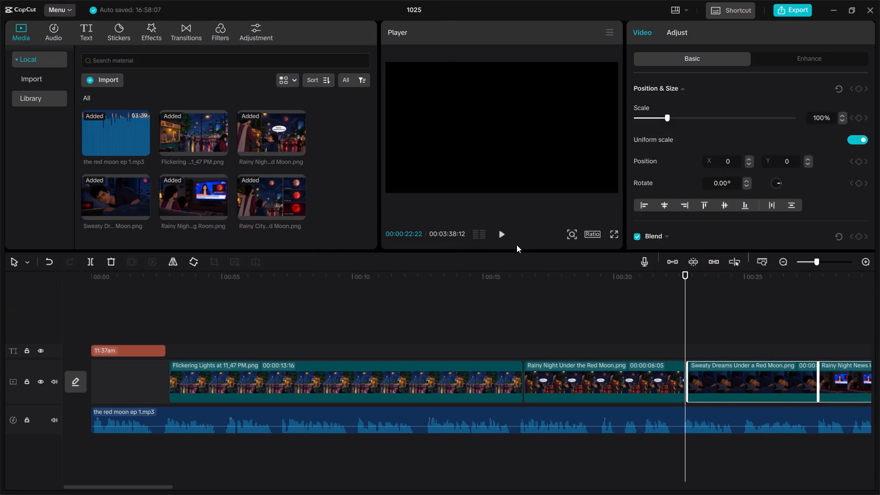
left_click(500, 229)
left_click(521, 302)
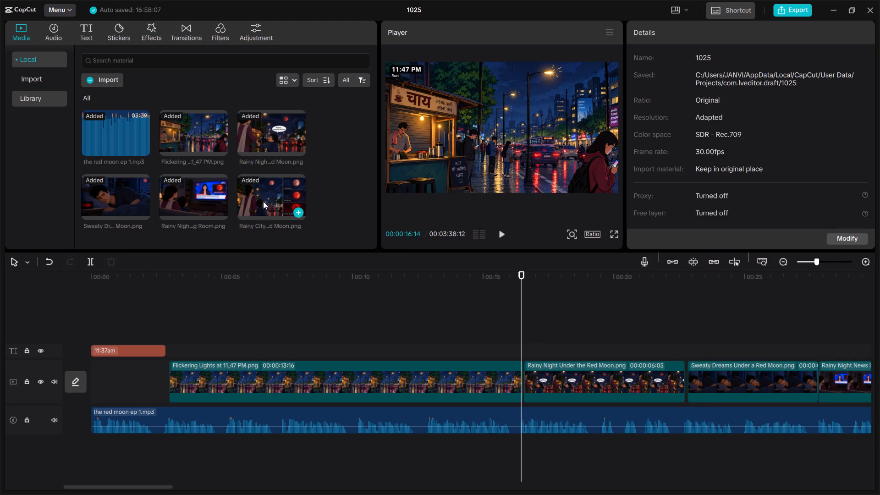
left_click_drag(264, 200, 291, 229)
Move the Sweaty Dreams and Rainy Night News clips to the track above, with Rainy Night News before Sweaty Dreams.
left_click_drag(745, 376, 705, 318)
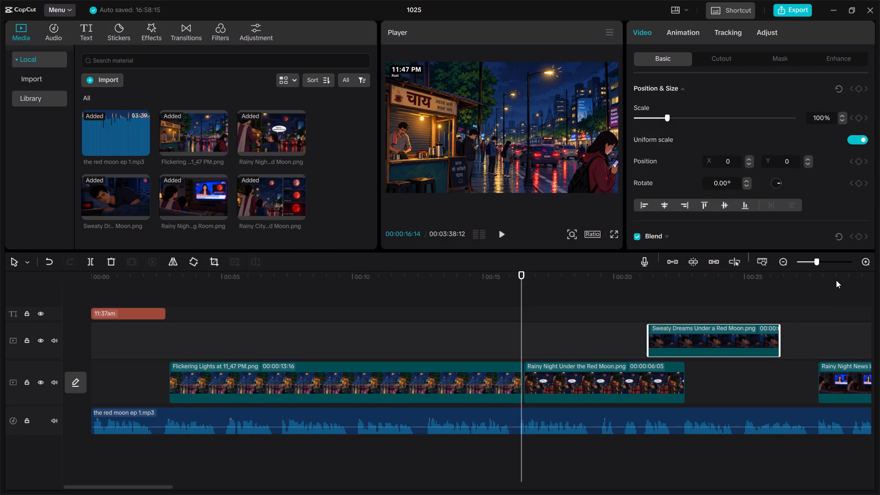
left_click_drag(847, 308, 184, 317)
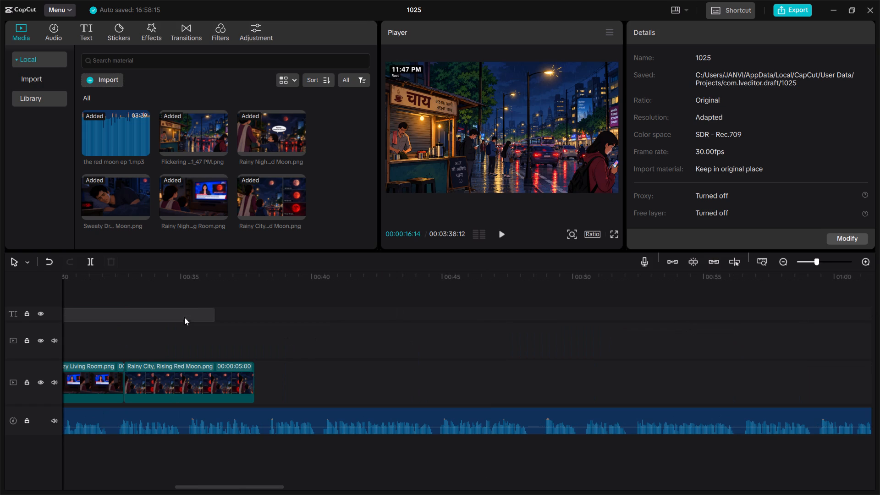
left_click_drag(184, 317, 174, 316)
left_click_drag(324, 315, 269, 309)
left_click(344, 309)
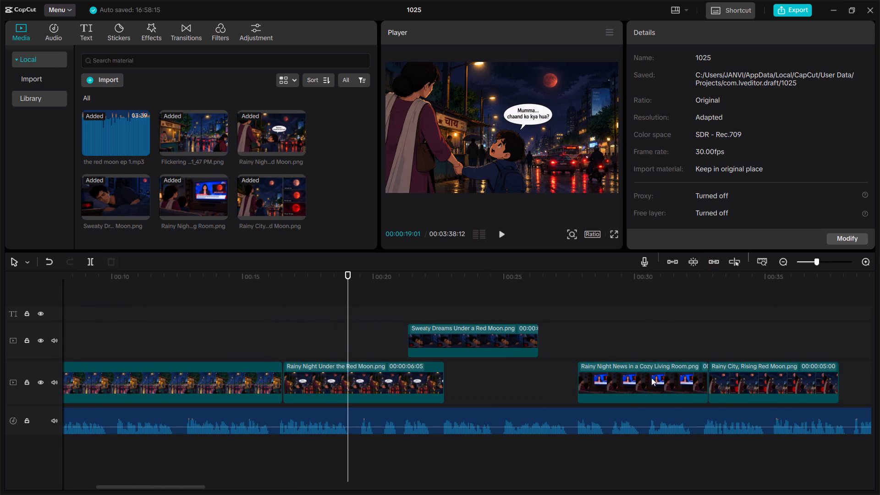
left_click_drag(628, 378, 615, 322)
left_click_drag(448, 371, 715, 361)
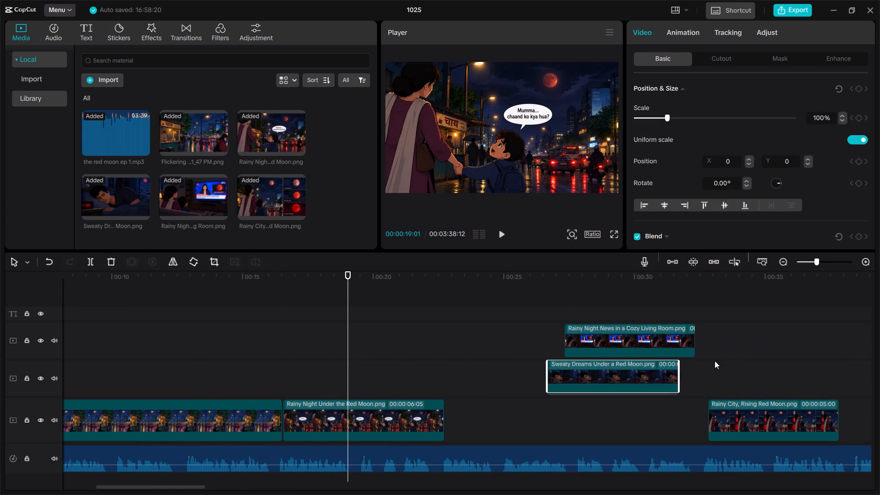
left_click_drag(715, 361, 745, 353)
Move the Rainy City, Rising Red Moon clip directly after Rainy Night Under the Red Moon on the main track.
left_click_drag(758, 385, 498, 385)
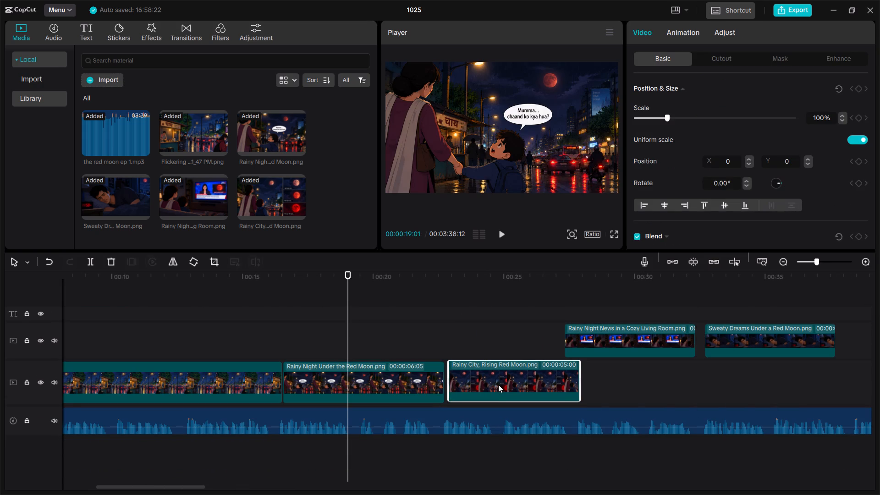
left_click_drag(498, 385, 496, 385)
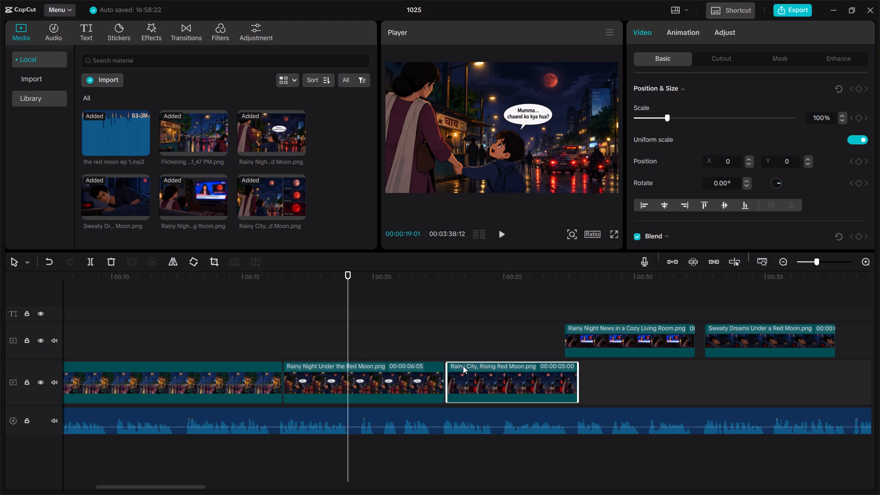
Play the narration from about 00:20, and move the Rainy Night News clip to a track above Sweaty Dreams, starting at about 00:33.
left_click(386, 308)
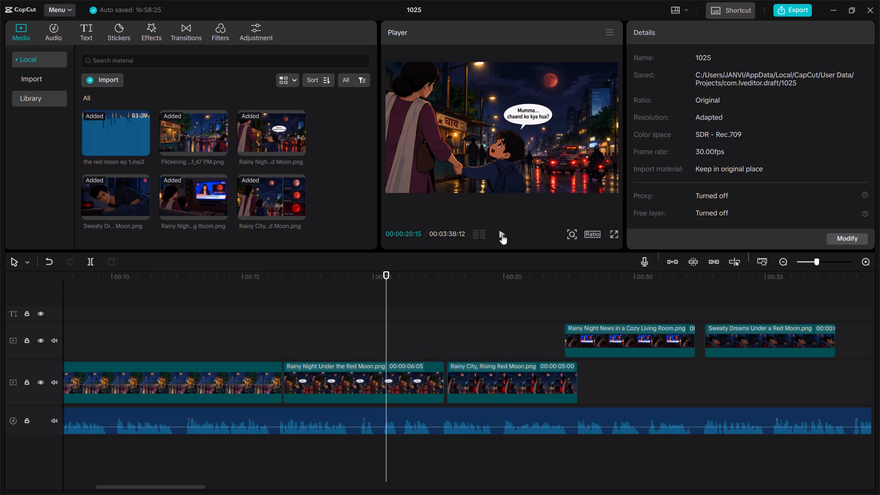
left_click(502, 234)
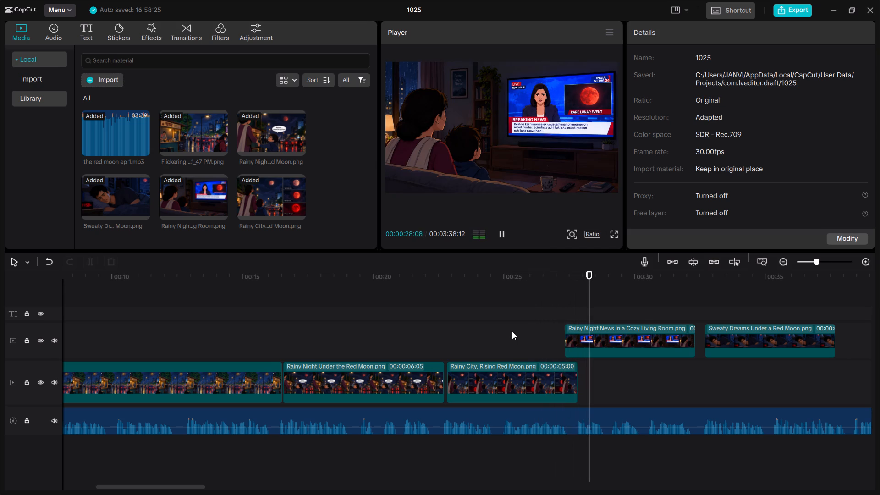
left_click(505, 234)
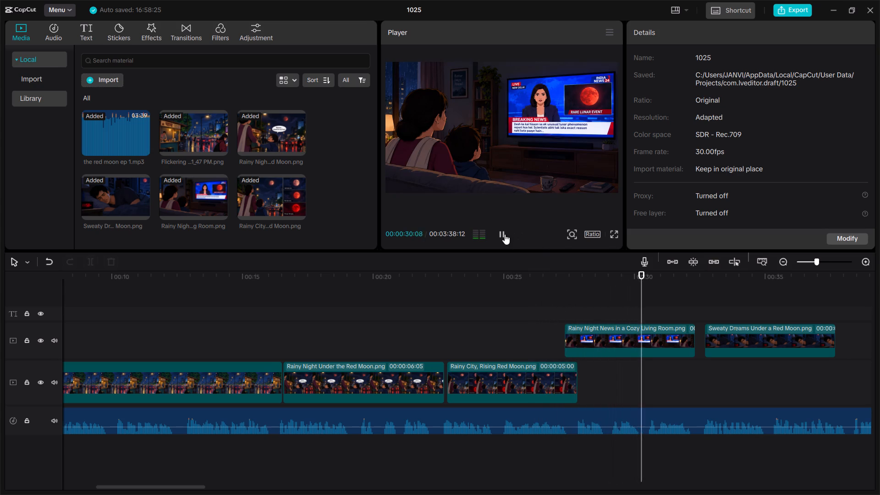
left_click_drag(625, 340, 770, 297)
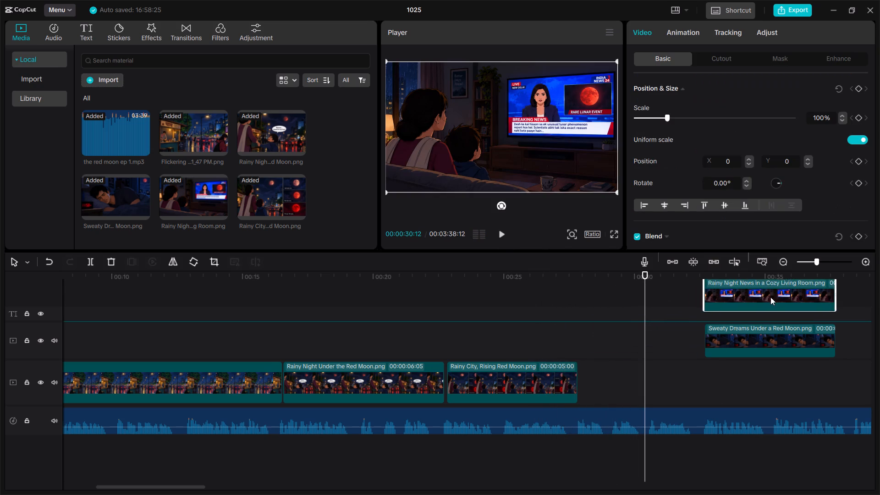
left_click_drag(770, 297, 775, 303)
Extend the Rainy City, Rising Red Moon clip to a duration of 00:00:11:28, checking its end against the narration.
key("space")
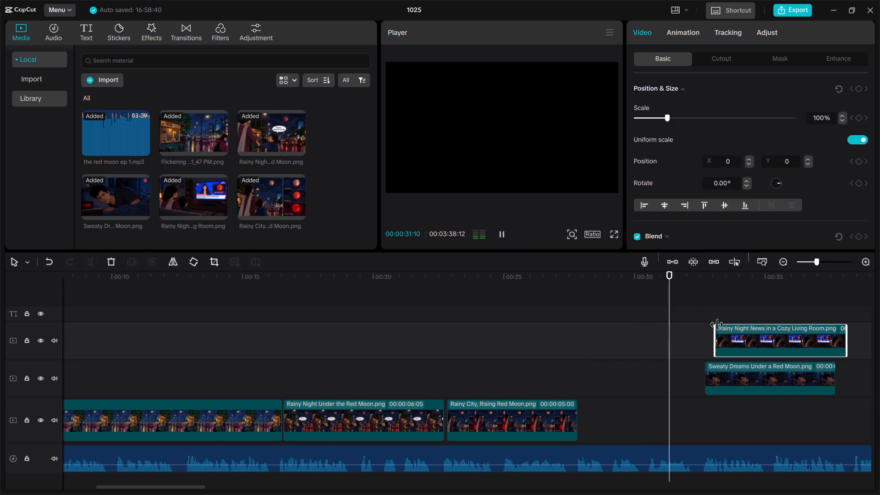
key("space")
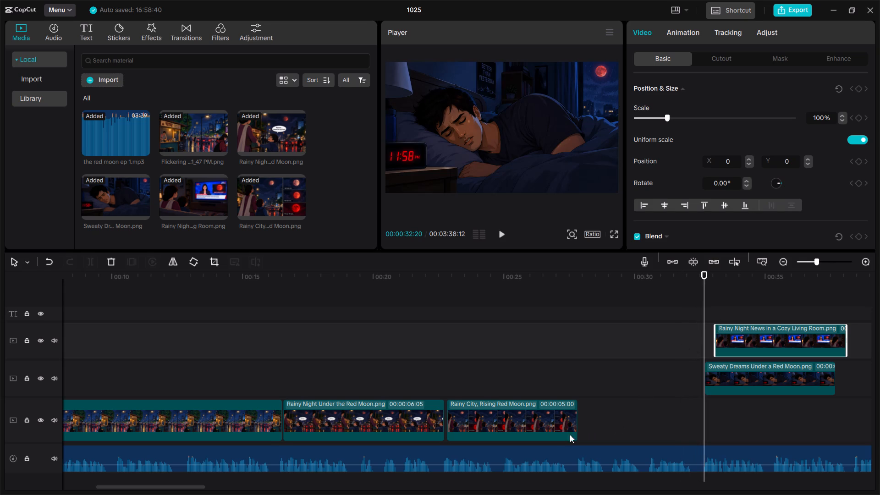
left_click(573, 423)
left_click_drag(580, 418, 582, 418)
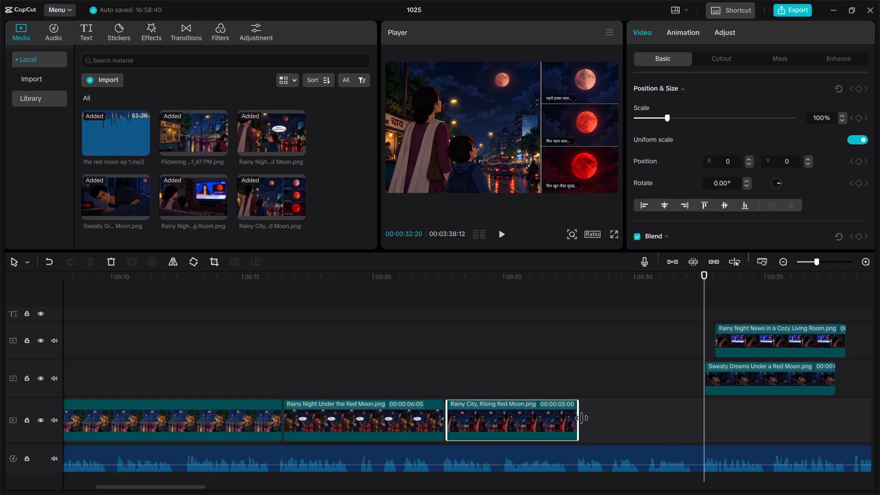
left_click_drag(582, 418, 704, 421)
key("space")
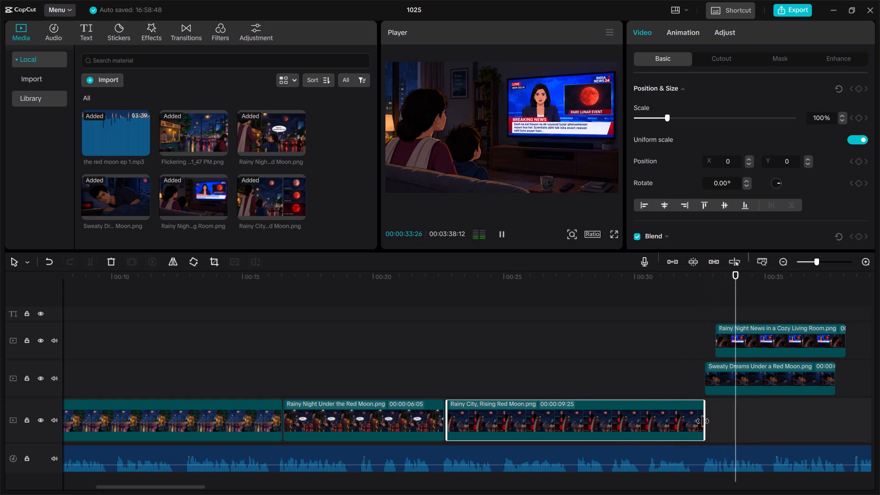
key("space")
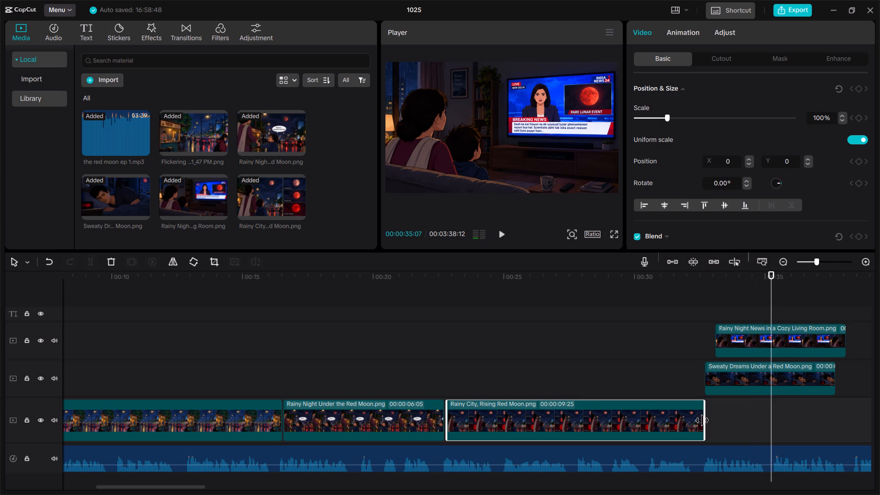
left_click_drag(705, 418, 722, 416)
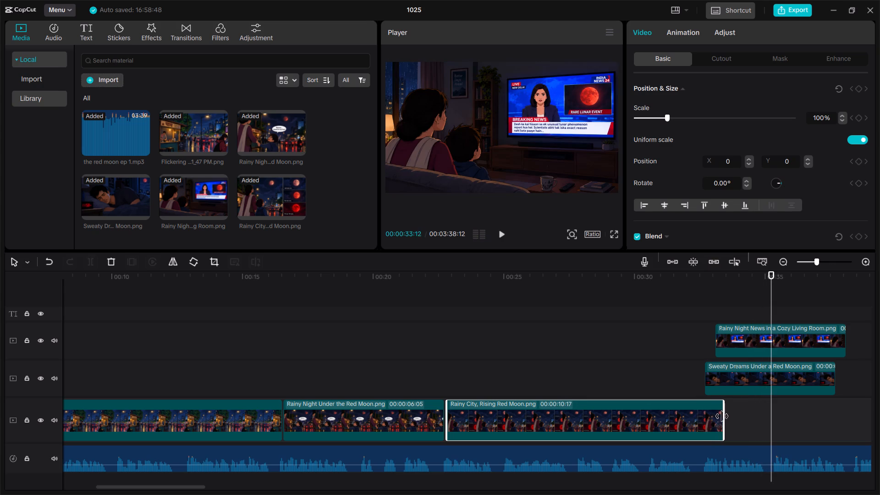
left_click_drag(722, 416, 757, 412)
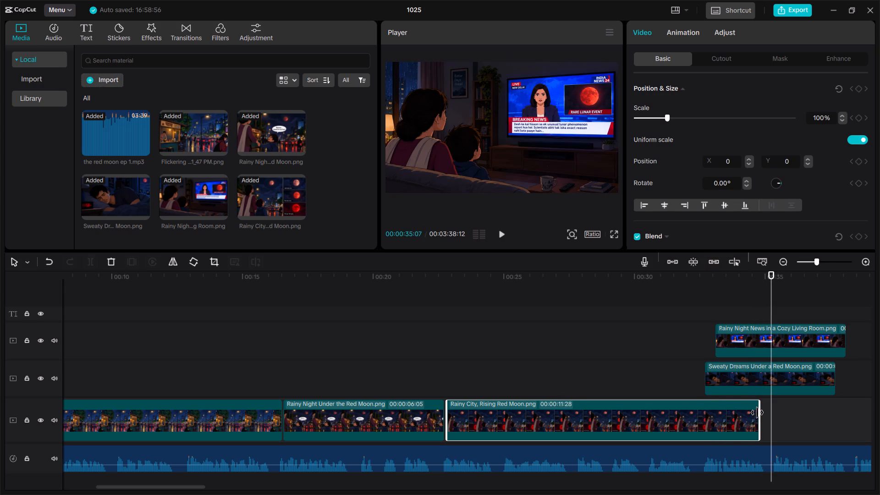
left_click(642, 369)
Play the narration briefly from about 00:35 to check what follows the Rainy City, Rising Red Moon clip.
key("space")
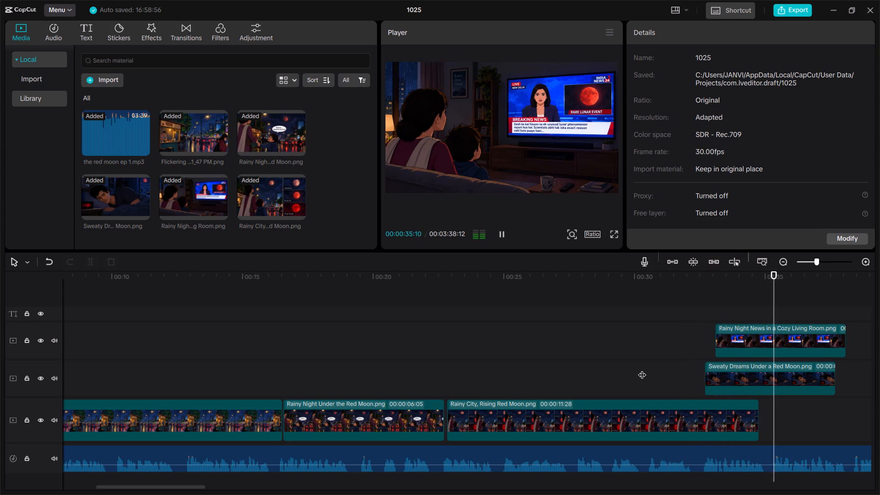
key("space")
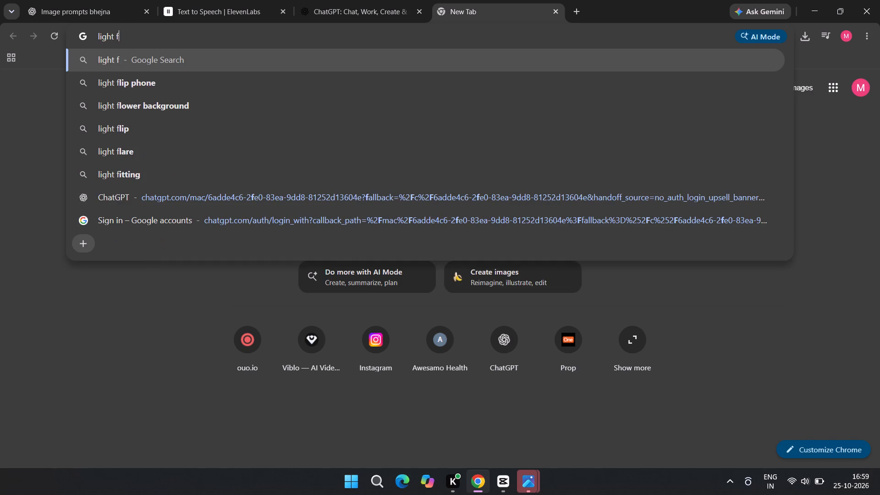
type("liker")
key("space")
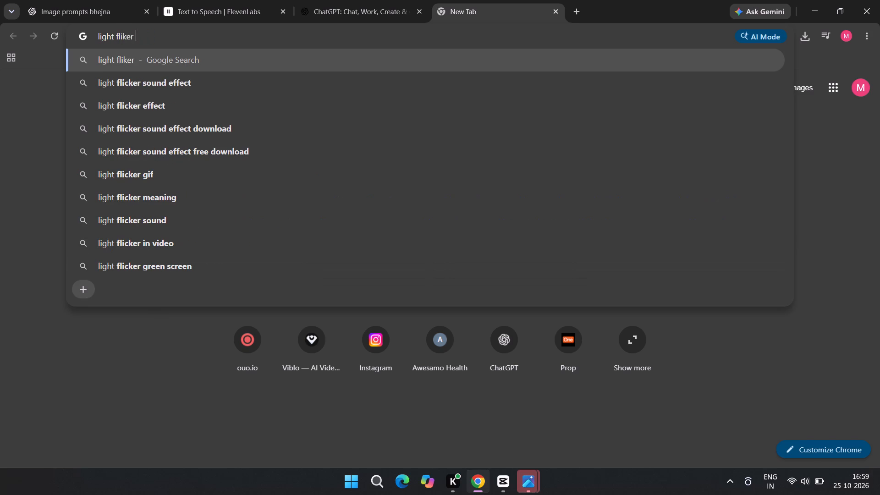
type("image")
key("Return")
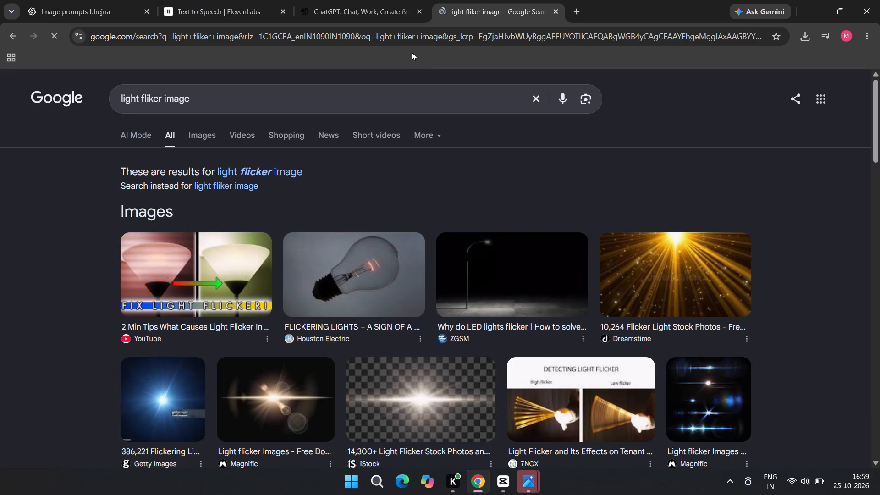
Add "2d" to the light flicker search and show only image results.
left_click(349, 95)
key("space")
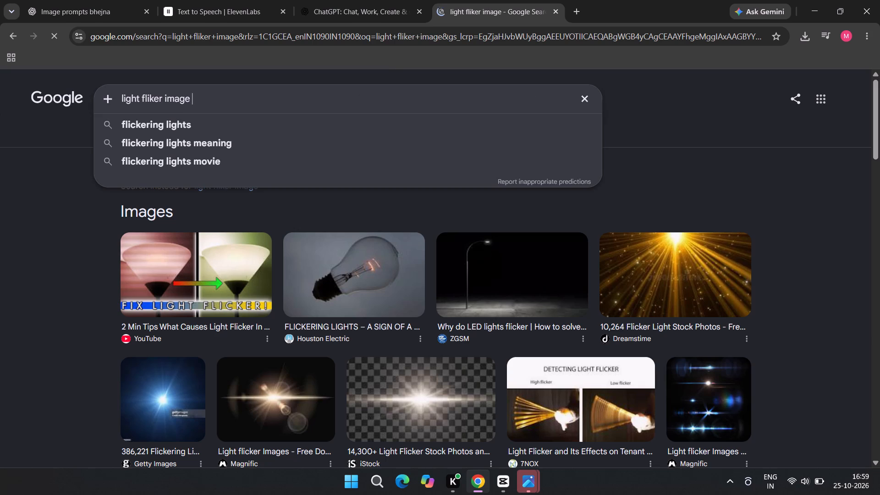
type("2d")
key("space")
key("Return")
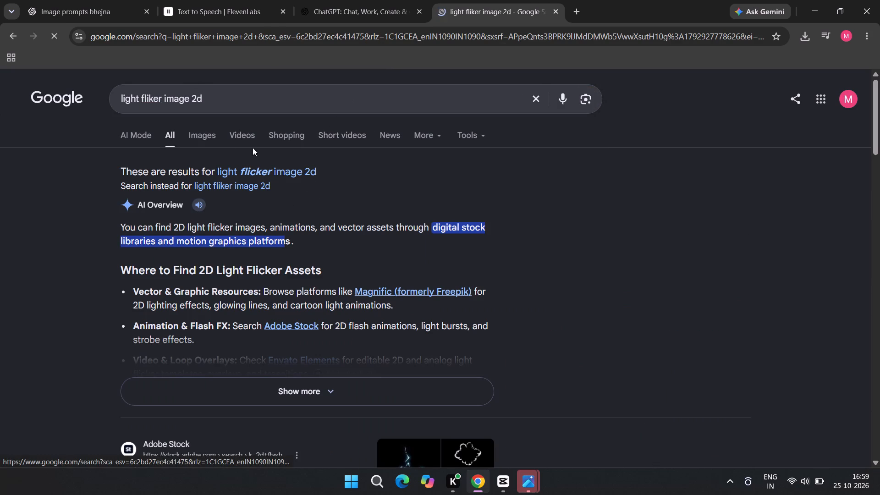
left_click(201, 137)
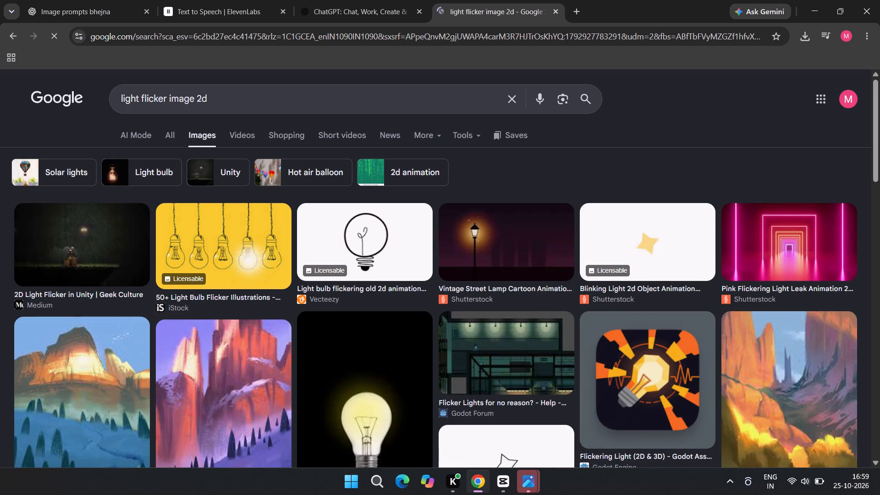
Add "cartoon" to the image search and browse the results for a suitable flickering-light picture.
left_click(248, 98)
key("space")
type("cartoon")
key("Return")
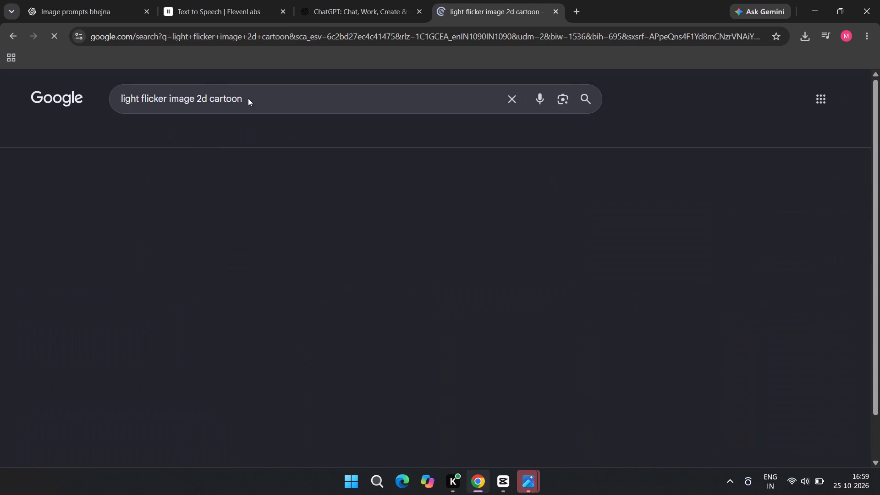
scroll(251, 118, "down", 1)
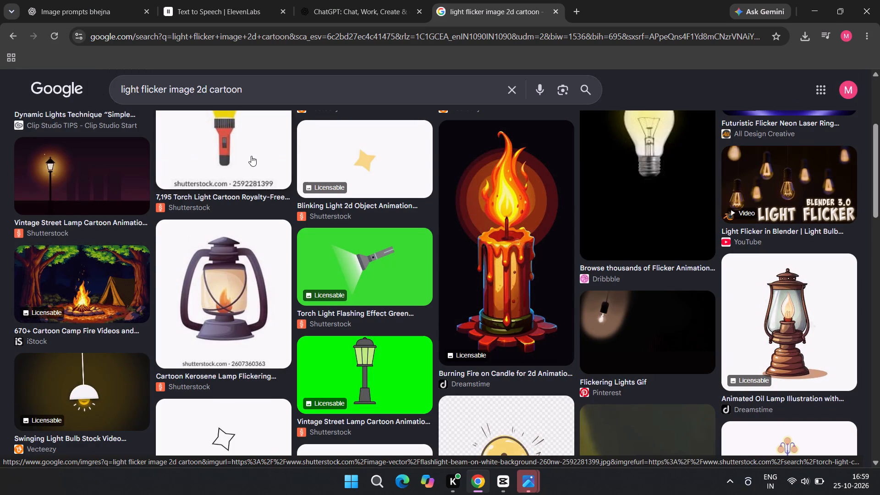
scroll(251, 156, "down", 1)
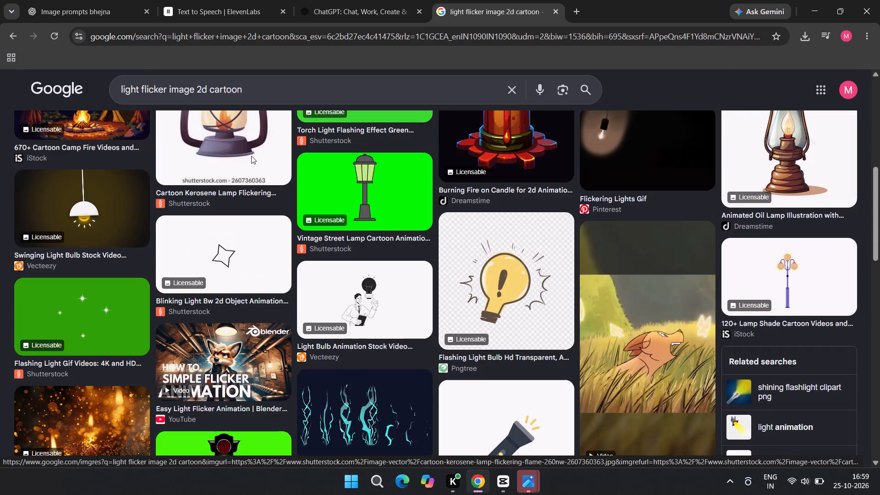
scroll(251, 156, "down", 2)
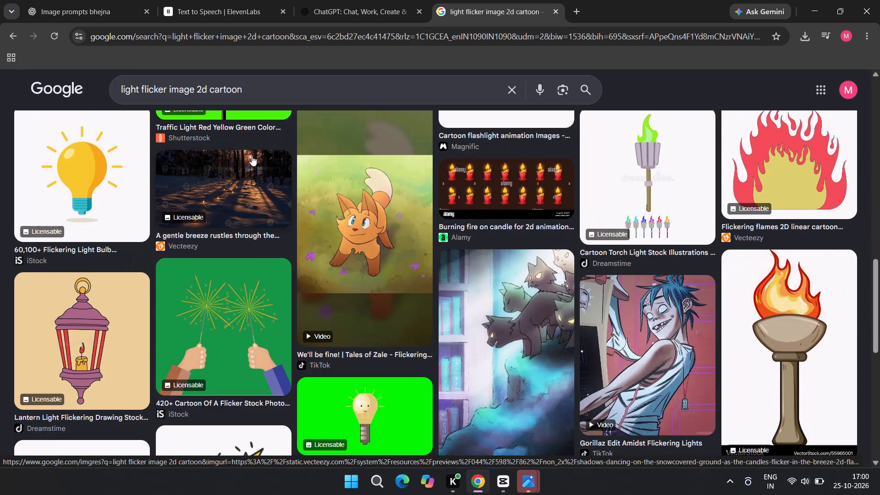
scroll(252, 156, "down", 3)
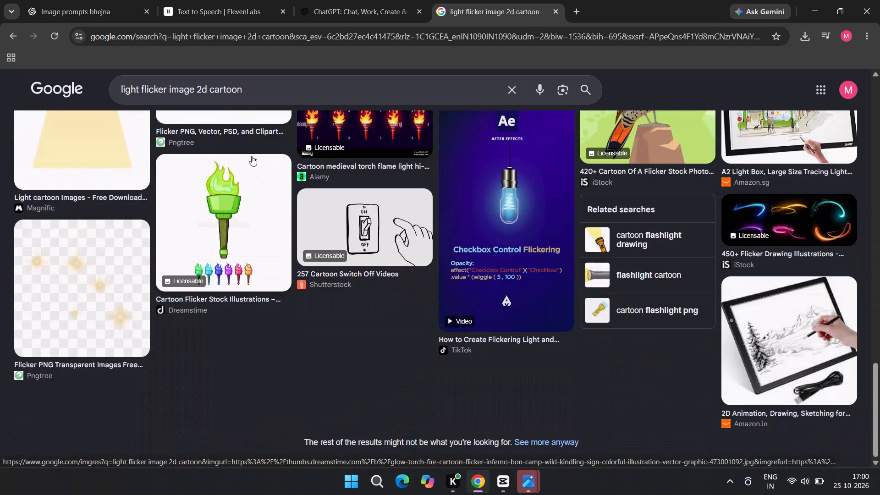
scroll(252, 156, "down", 2)
scroll(252, 156, "up", 4)
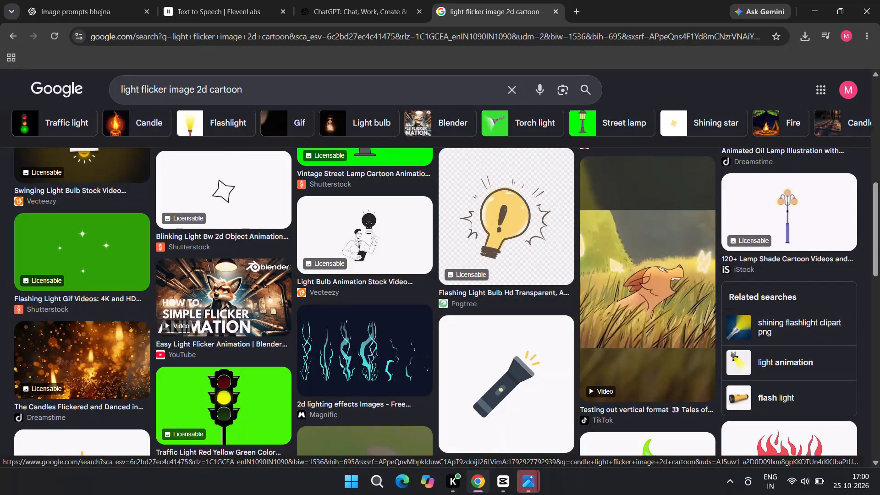
Put "stree" in front of the query and search images for "stree light flicker image 2d cartoon".
left_click_drag(152, 88, 120, 92)
left_click(119, 91)
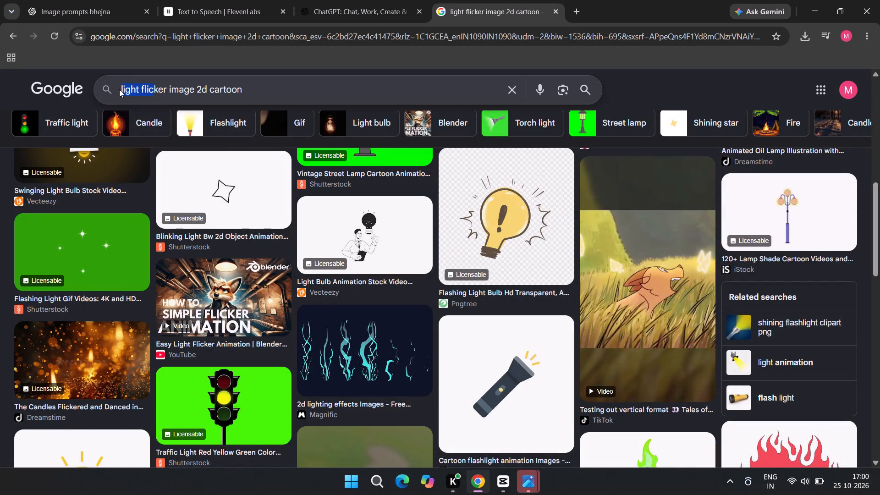
left_click(119, 89)
left_click(119, 89)
left_click(126, 85)
left_click(123, 86)
left_click(122, 87)
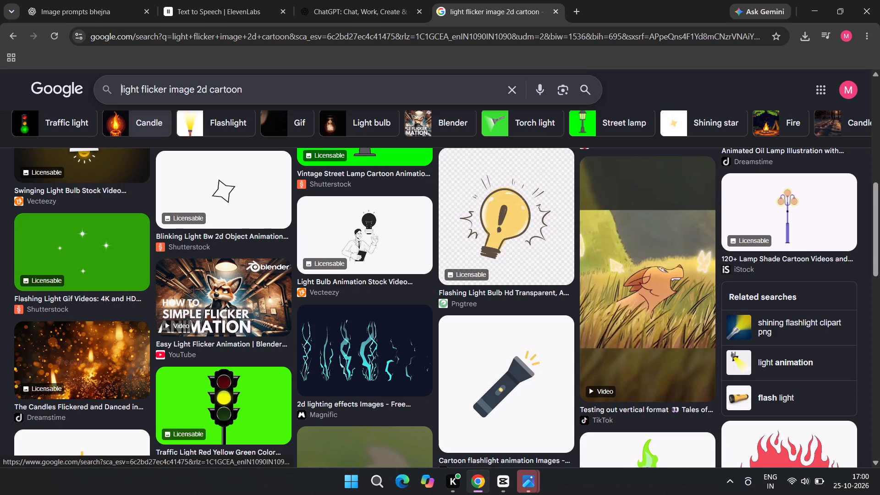
type("stree")
key("space")
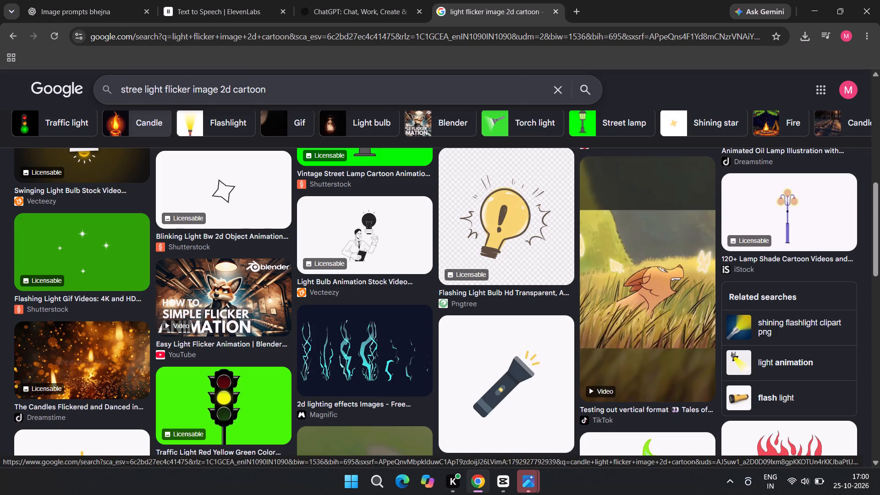
key("Return")
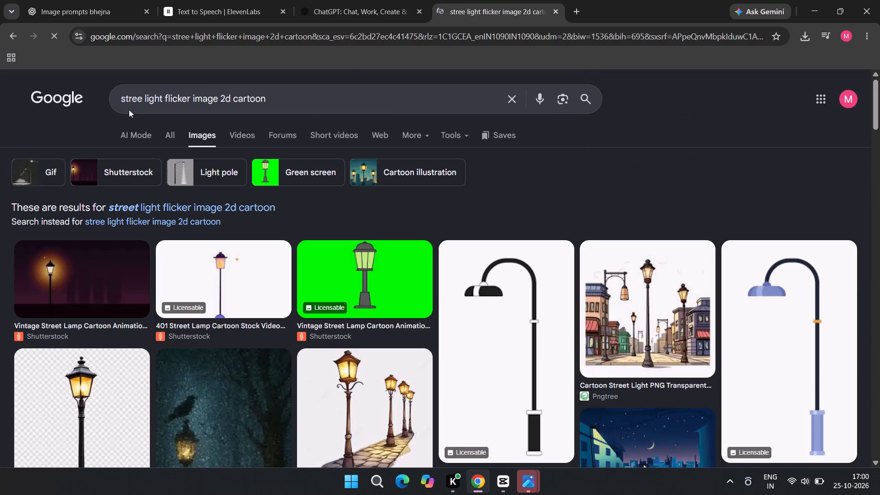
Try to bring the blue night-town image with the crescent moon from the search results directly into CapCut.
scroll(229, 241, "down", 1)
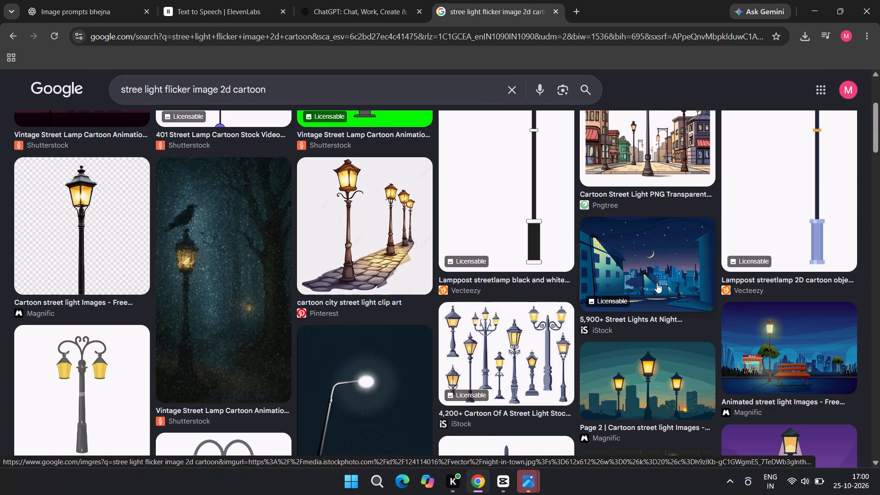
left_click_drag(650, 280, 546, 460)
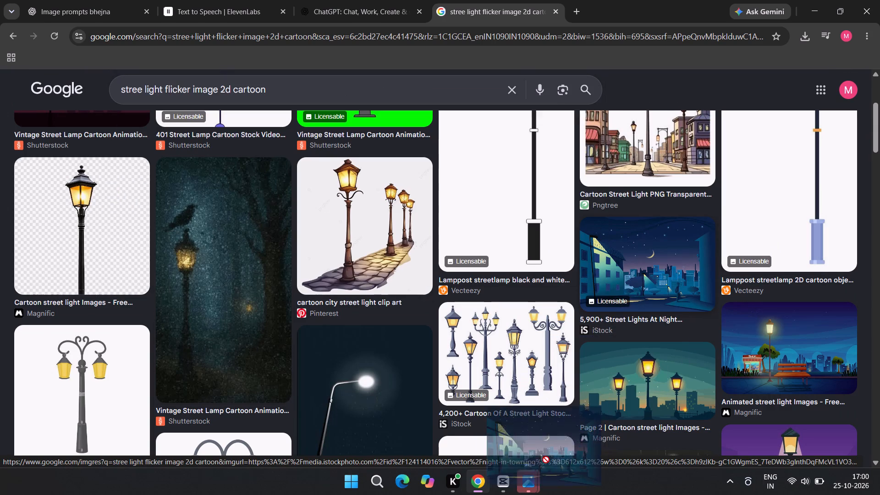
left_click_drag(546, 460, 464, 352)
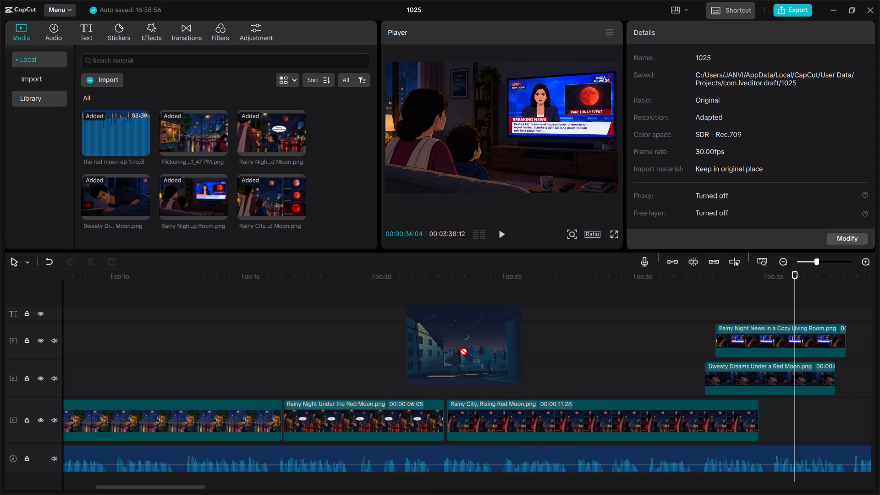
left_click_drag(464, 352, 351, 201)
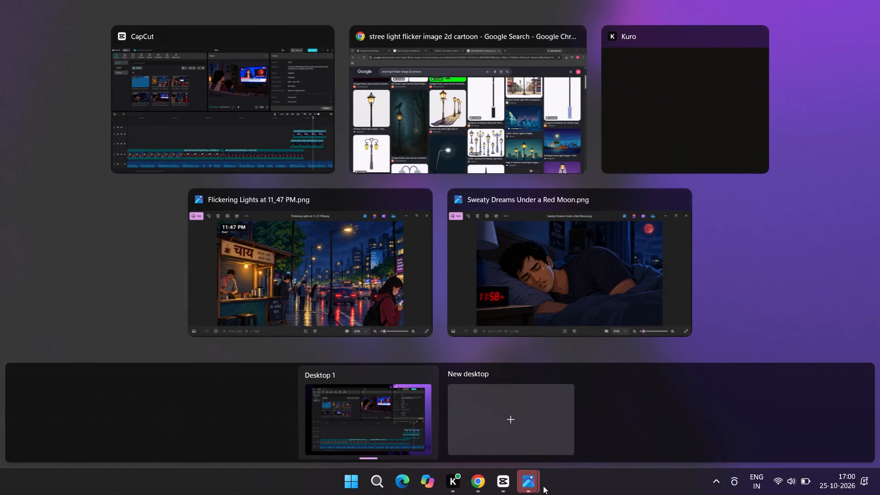
Save the blue night-town image with the crescent moon from the Chrome results to the Desktop as images.jpg.
left_click(496, 163)
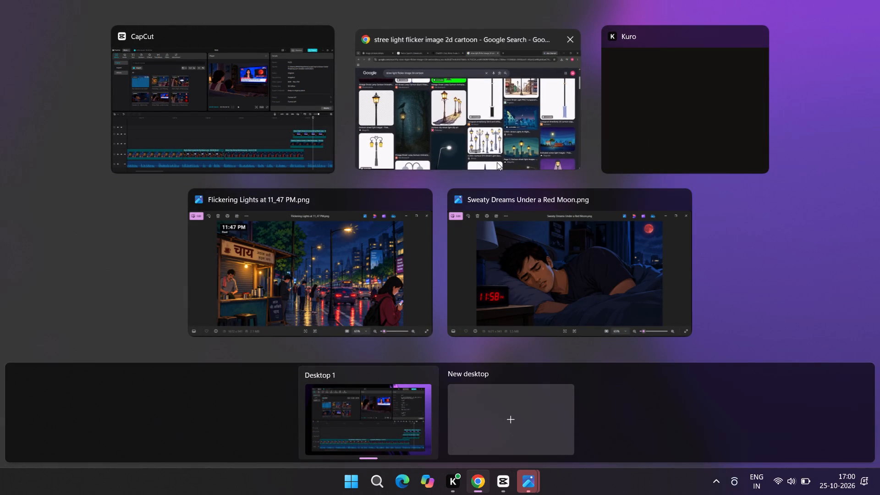
right_click(656, 263)
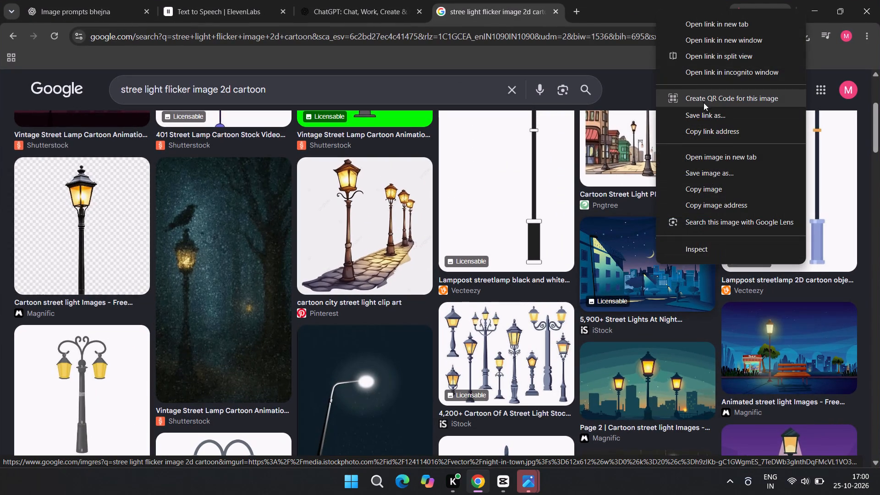
left_click(713, 166)
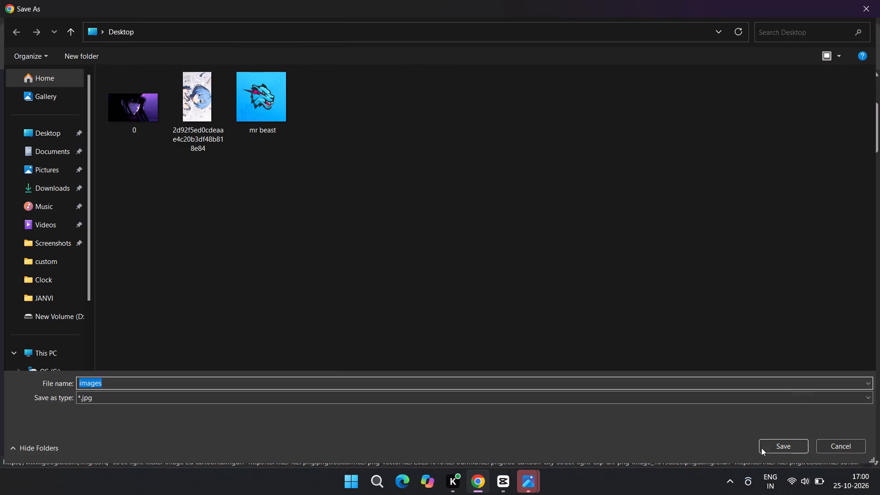
left_click(762, 447)
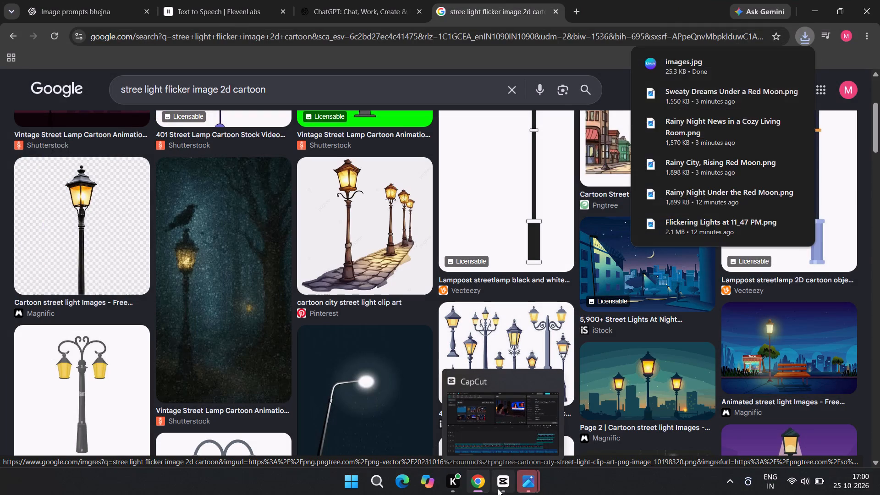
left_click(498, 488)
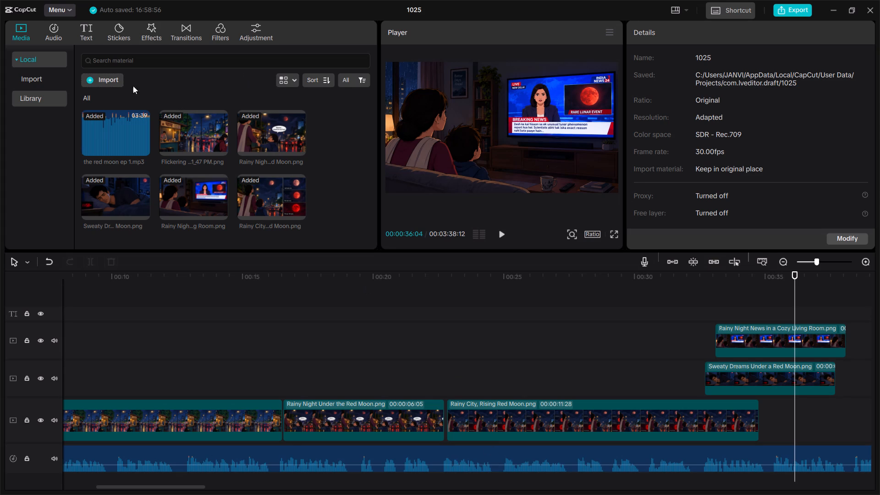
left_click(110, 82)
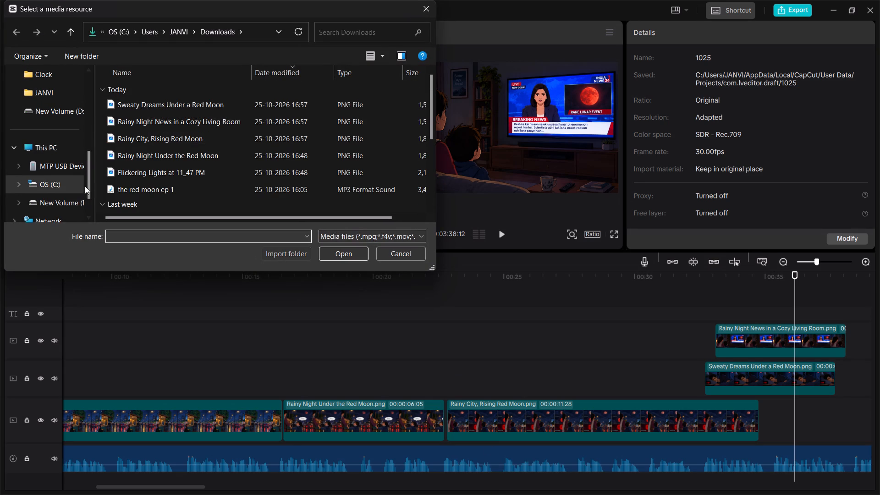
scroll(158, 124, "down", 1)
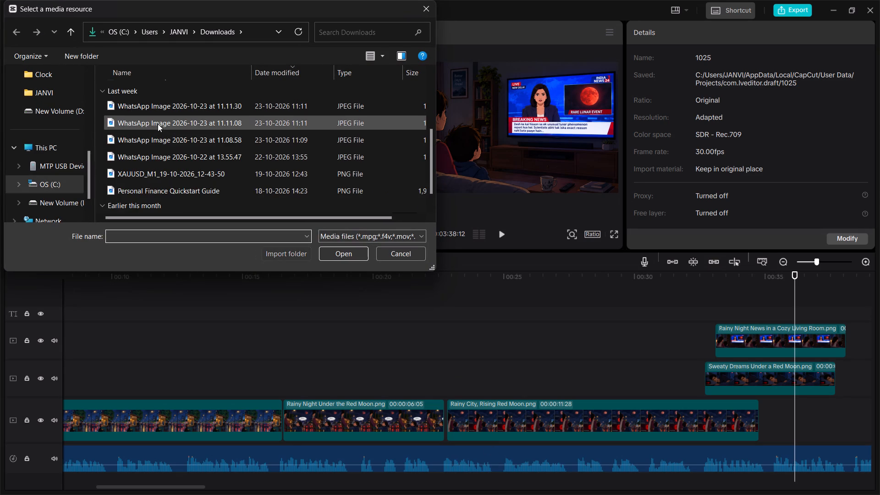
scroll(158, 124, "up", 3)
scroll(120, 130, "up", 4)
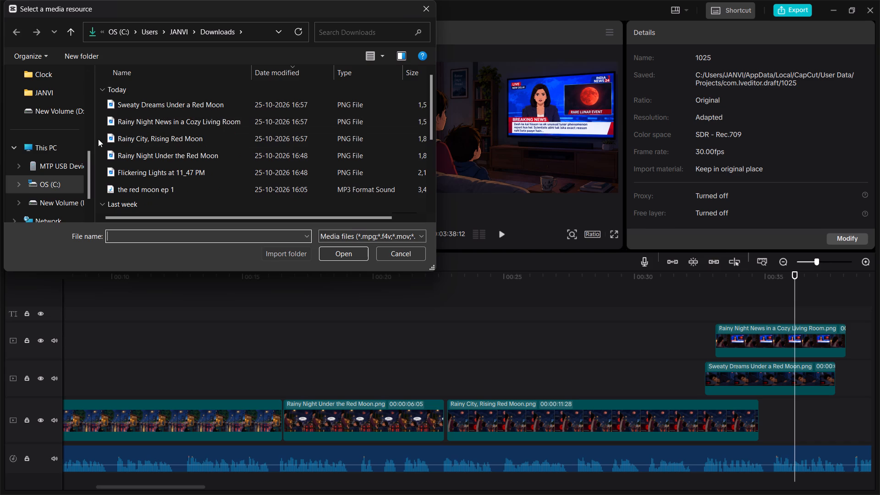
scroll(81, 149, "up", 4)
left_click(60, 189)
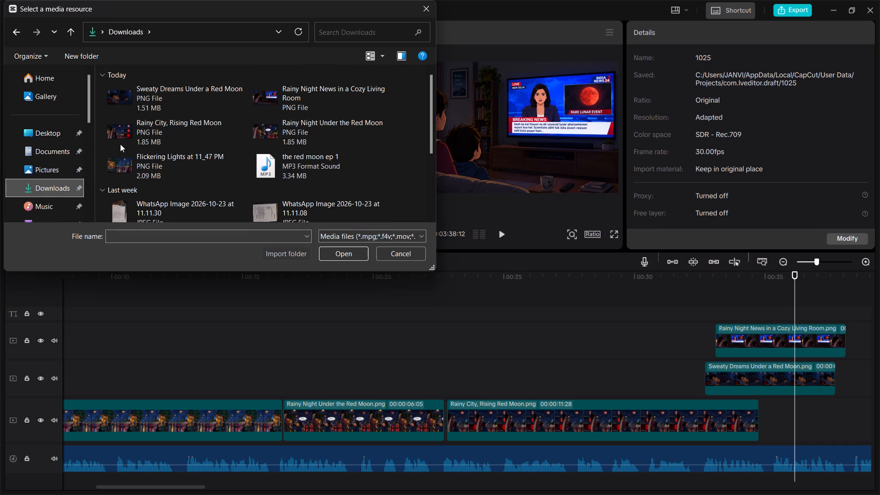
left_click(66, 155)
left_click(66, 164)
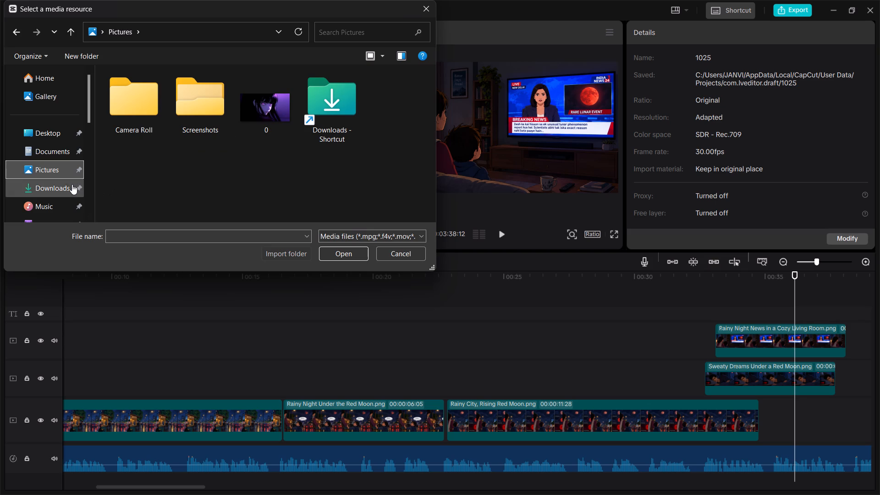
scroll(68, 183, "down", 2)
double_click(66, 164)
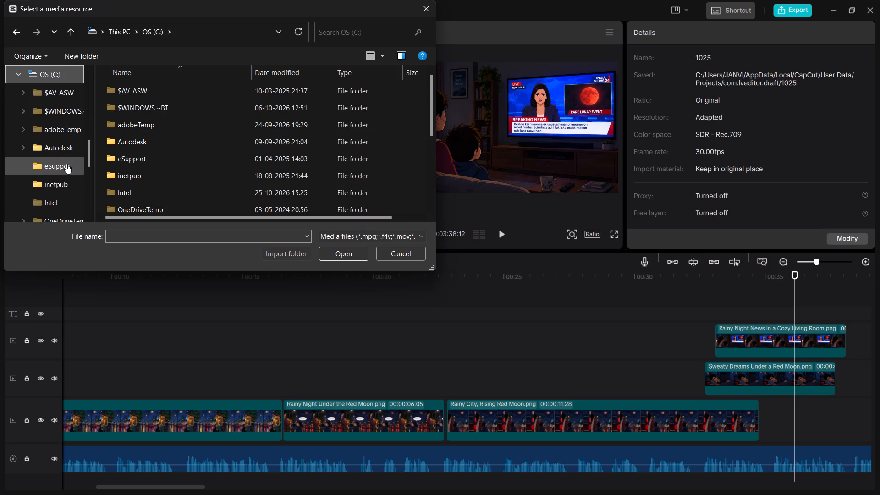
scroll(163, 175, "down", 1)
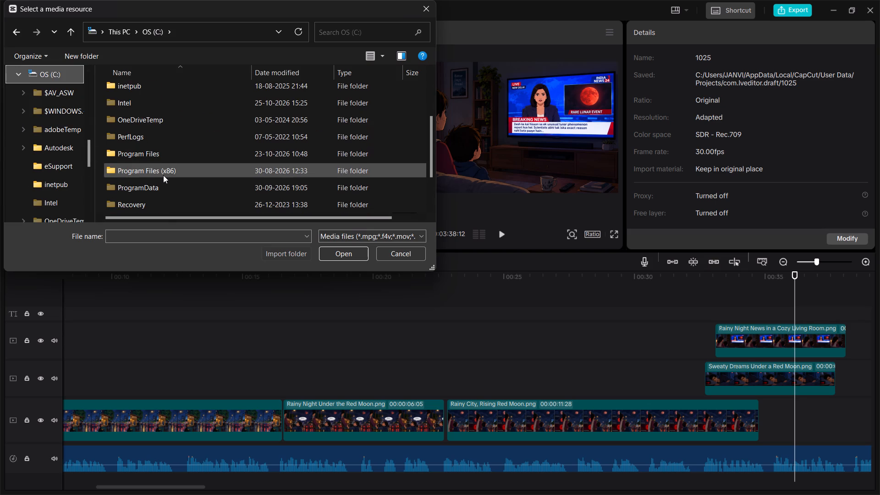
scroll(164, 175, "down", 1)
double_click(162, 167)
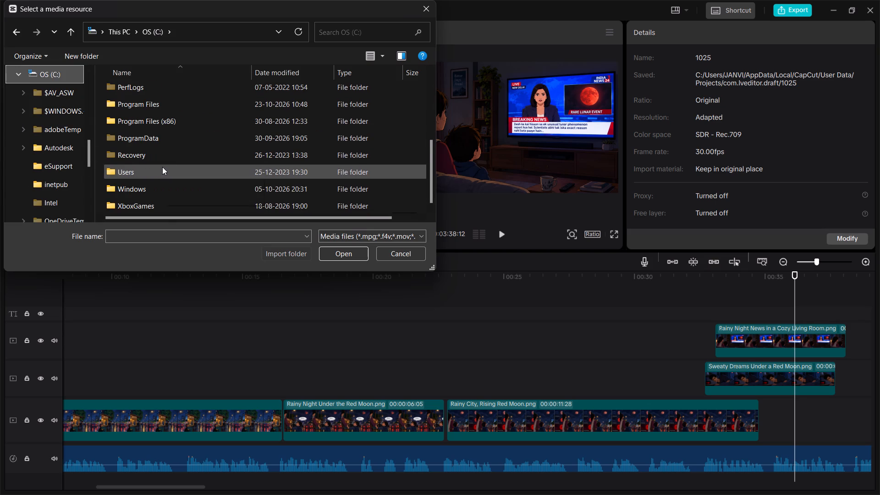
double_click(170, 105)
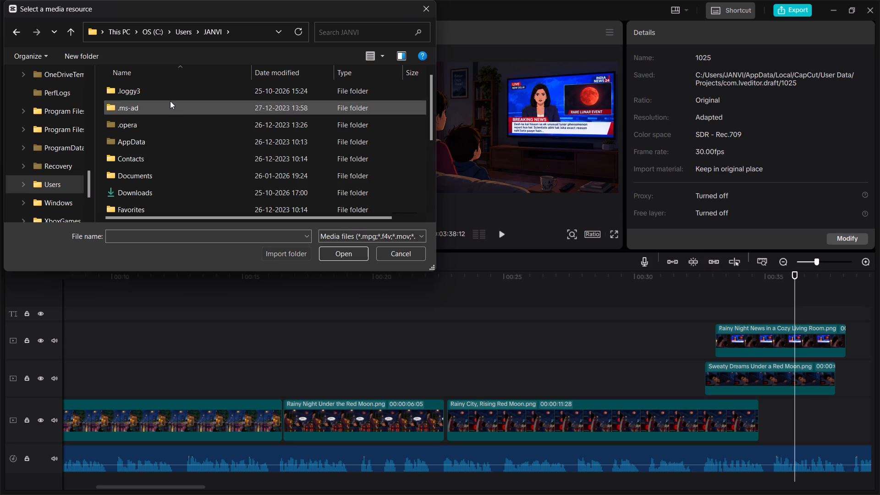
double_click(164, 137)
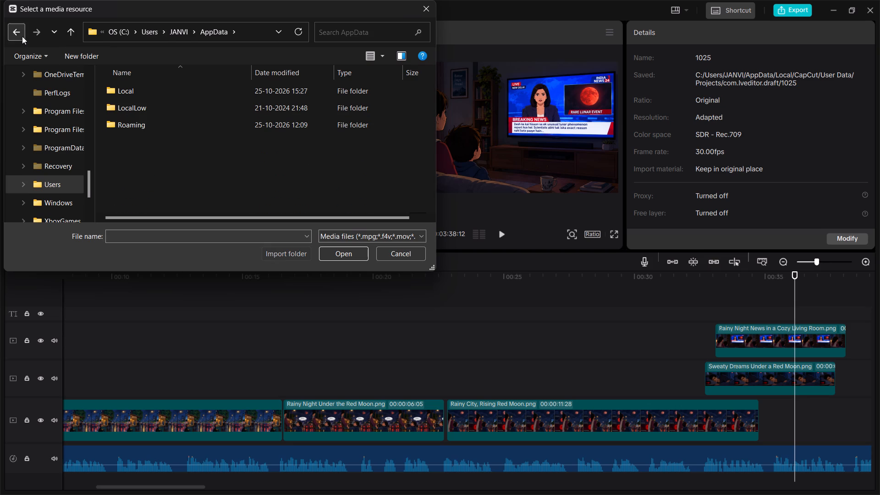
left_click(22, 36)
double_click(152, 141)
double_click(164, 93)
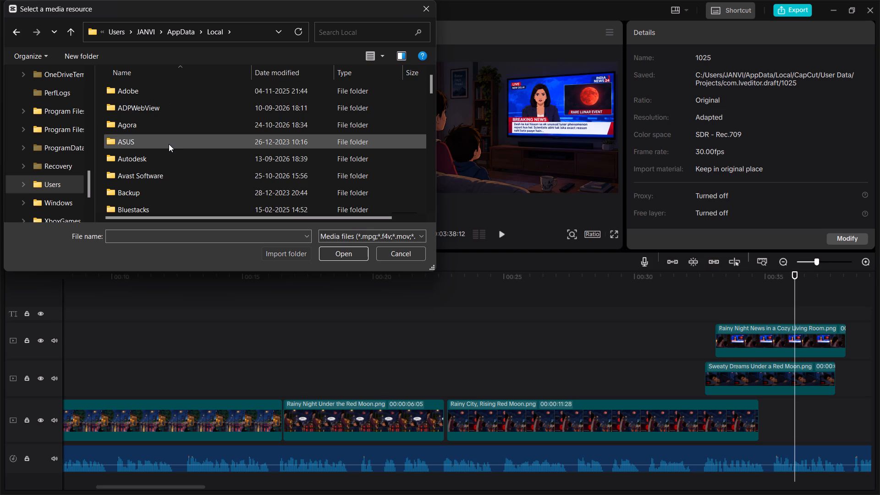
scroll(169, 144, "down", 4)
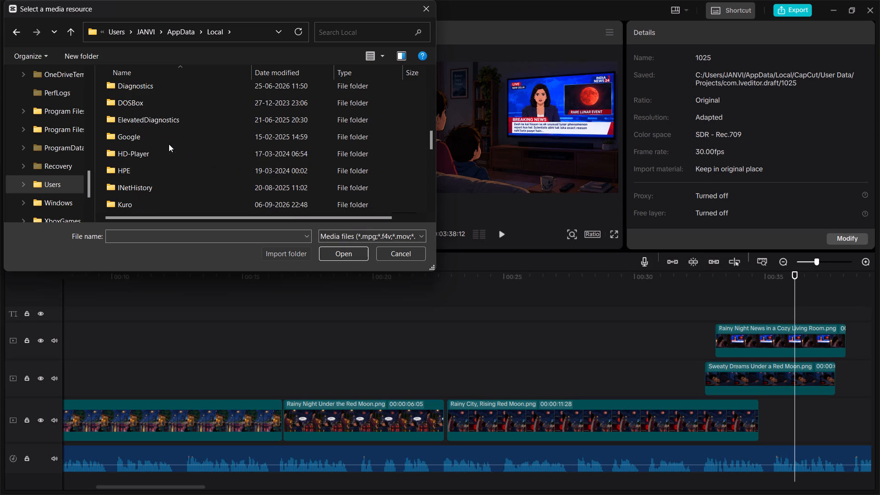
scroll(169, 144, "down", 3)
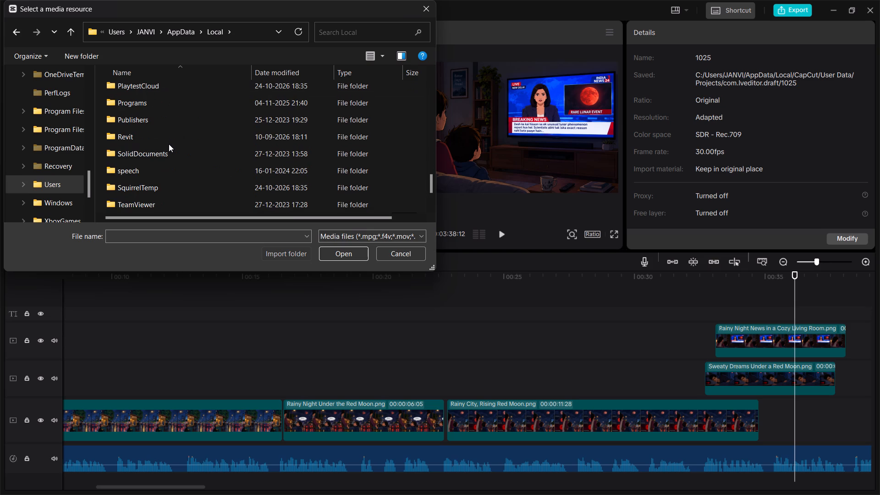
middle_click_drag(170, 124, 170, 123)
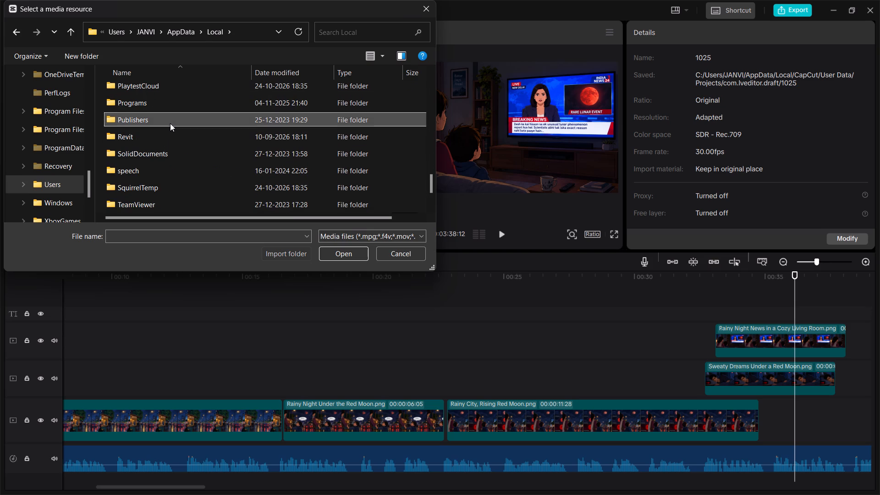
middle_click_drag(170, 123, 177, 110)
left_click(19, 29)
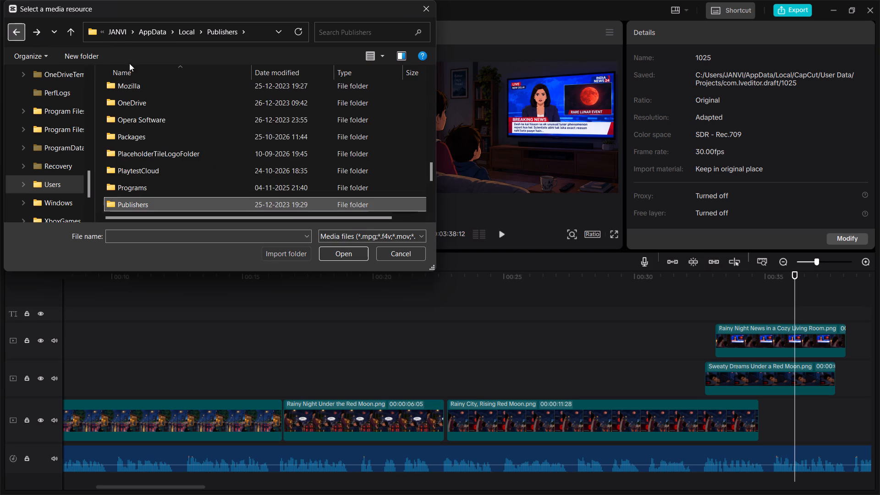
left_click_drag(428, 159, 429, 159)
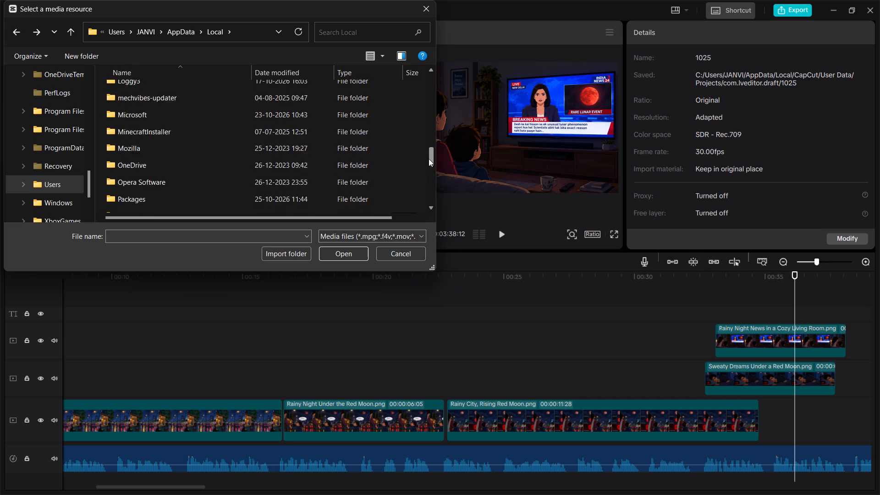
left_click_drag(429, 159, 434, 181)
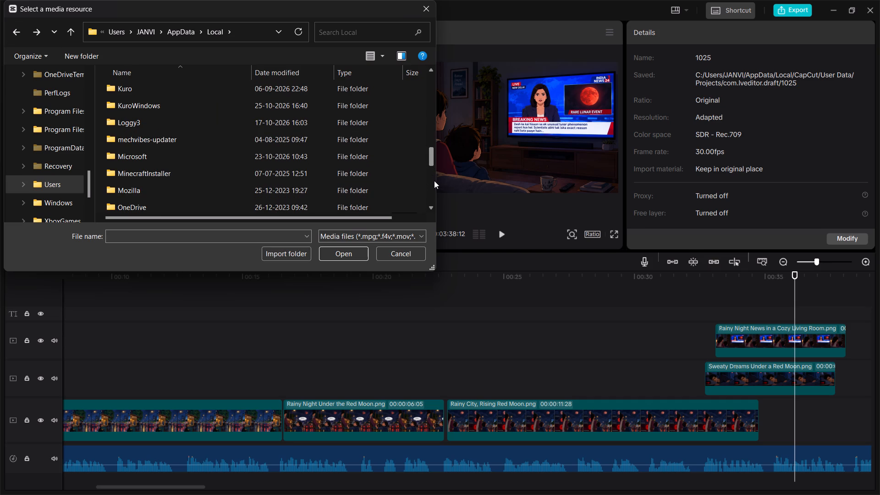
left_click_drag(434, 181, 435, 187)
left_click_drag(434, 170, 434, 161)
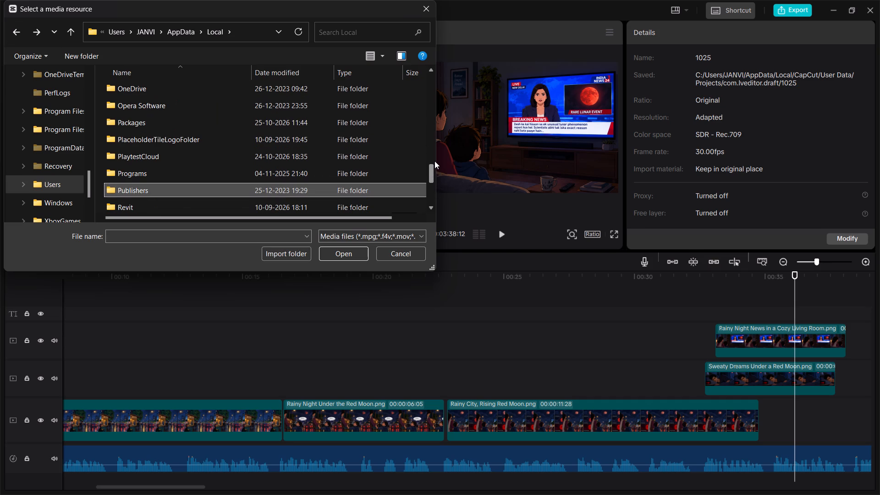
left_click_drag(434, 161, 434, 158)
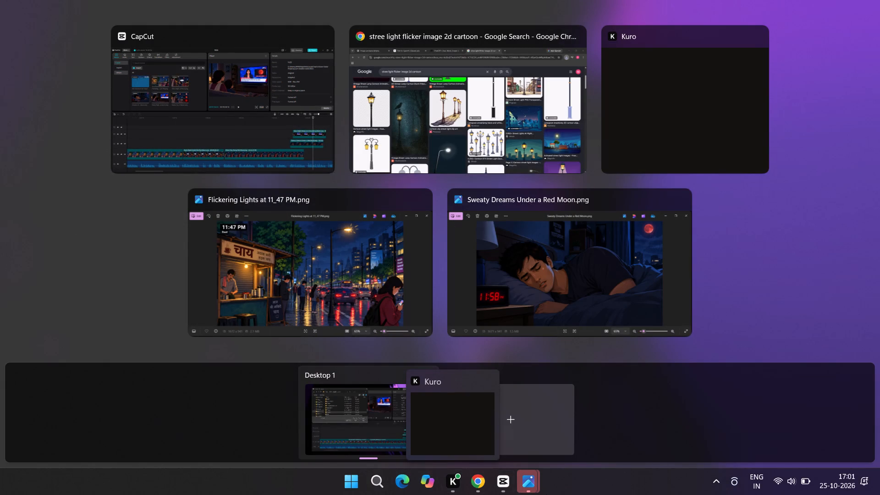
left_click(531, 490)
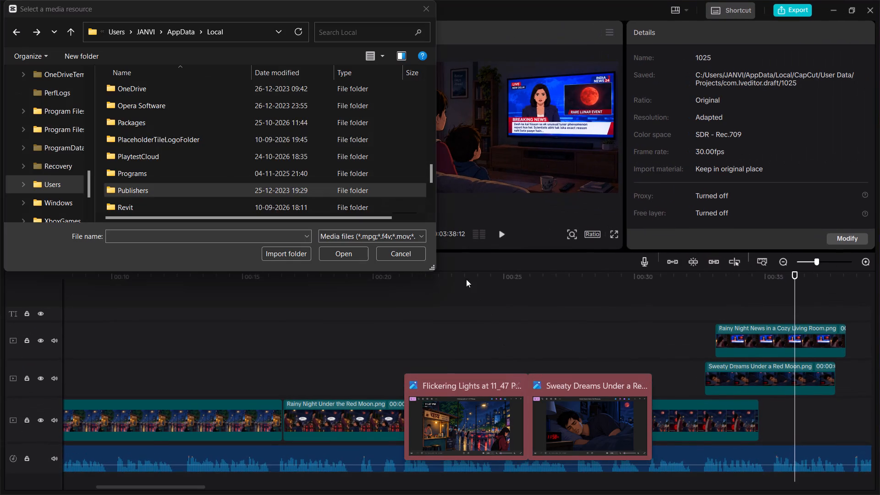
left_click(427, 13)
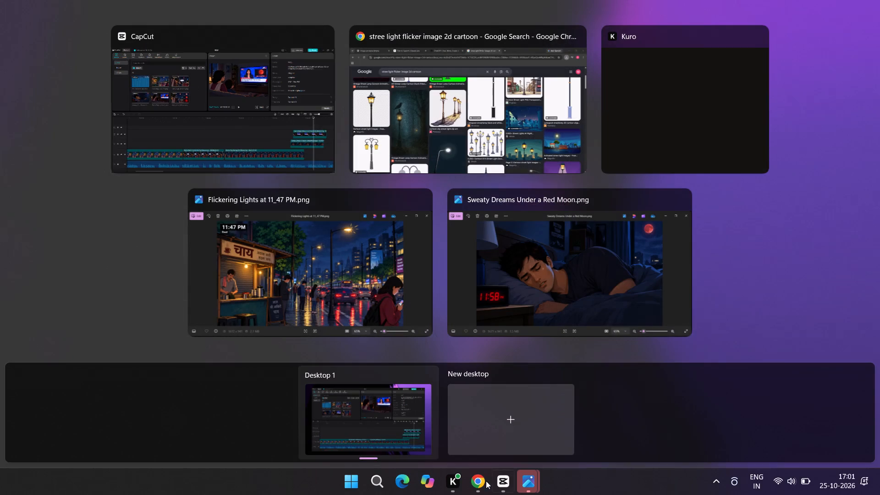
Locate the downloaded images.jpg in its Desktop folder via Chrome's downloads and add it to CapCut's project media.
left_click(479, 482)
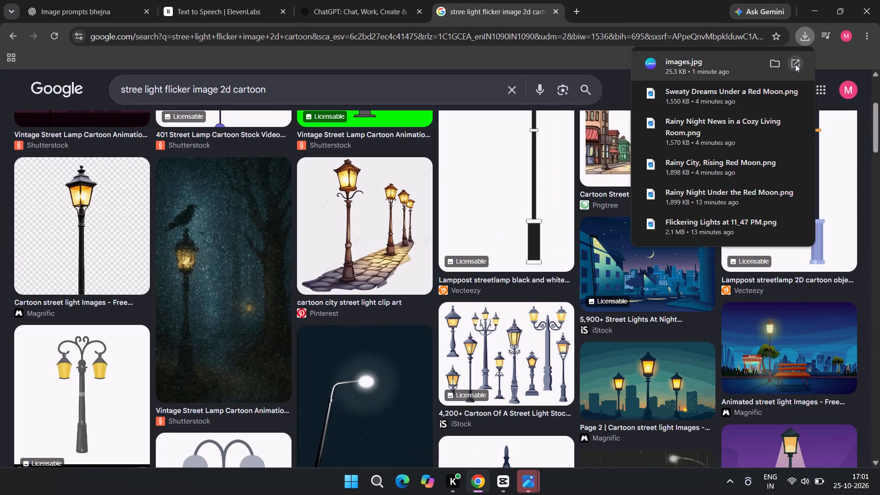
right_click(775, 69)
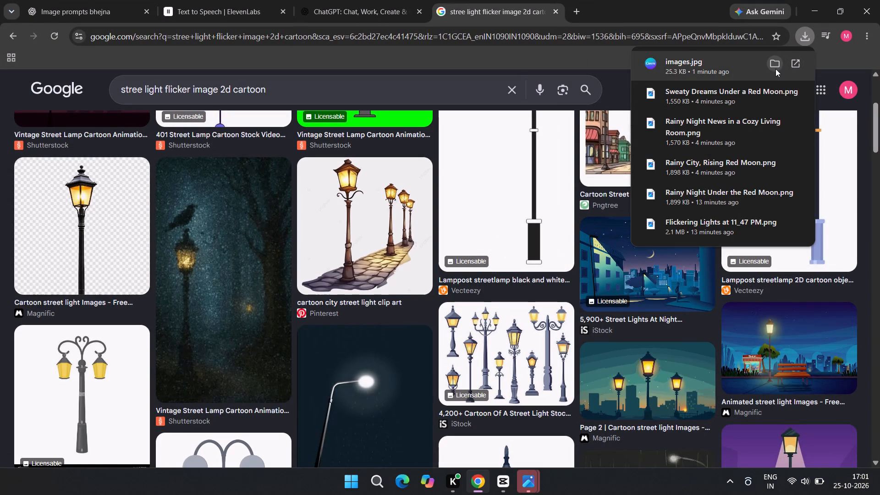
left_click(775, 69)
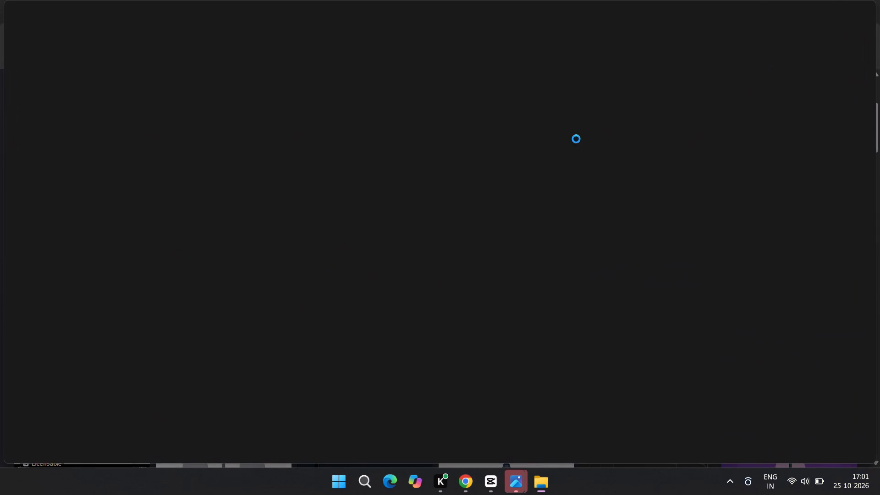
left_click_drag(192, 203, 192, 203)
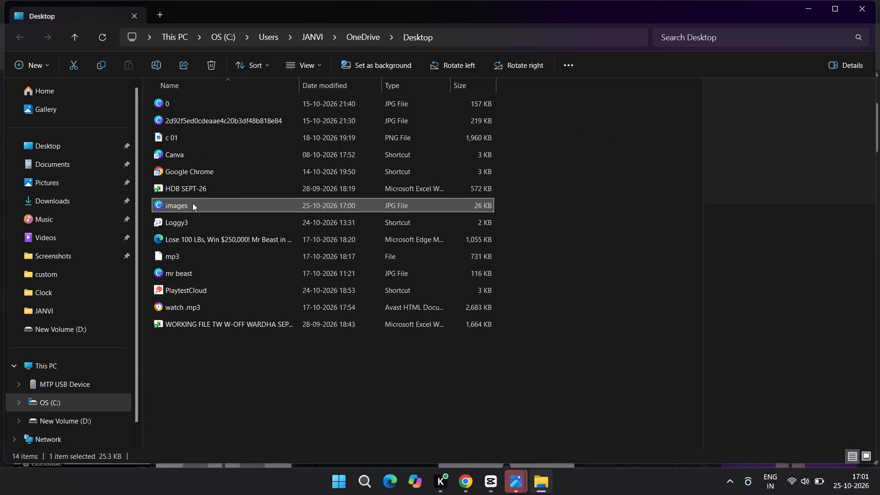
left_click_drag(192, 203, 492, 486)
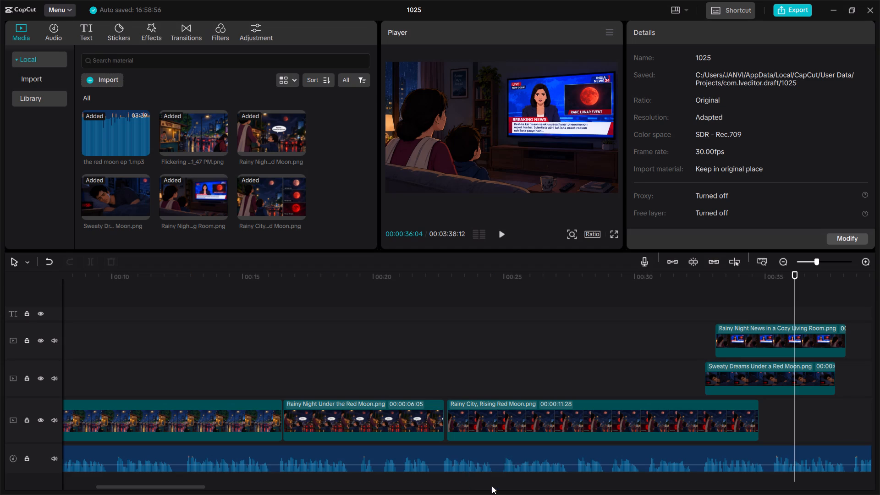
left_click_drag(492, 486, 354, 211)
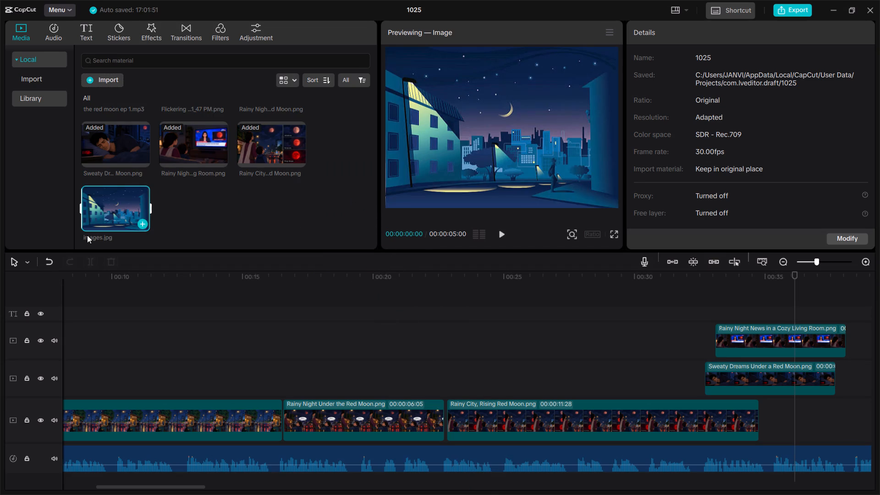
Place images.jpg on the top video track at about 20 seconds.
left_click_drag(100, 199, 385, 338)
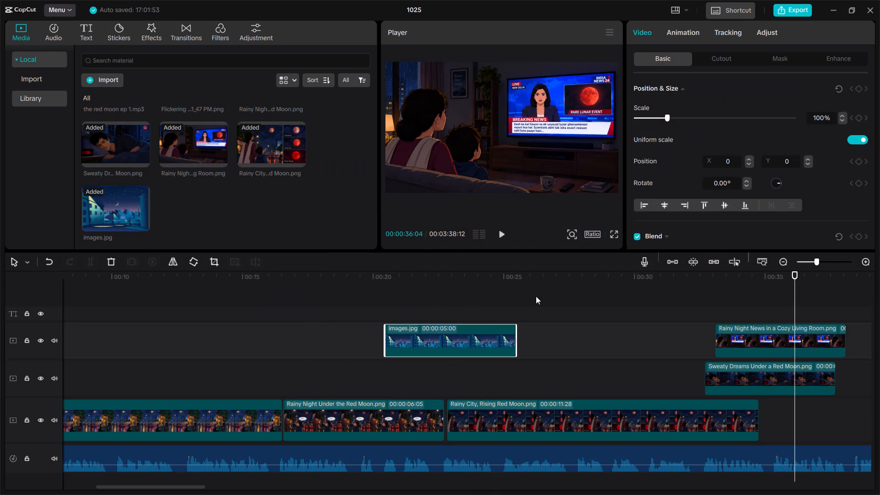
Shift the Rainy Night News clip to start at about 45 seconds and the Sweaty Dreams clip at about 44 seconds.
left_click_drag(636, 296, 869, 296)
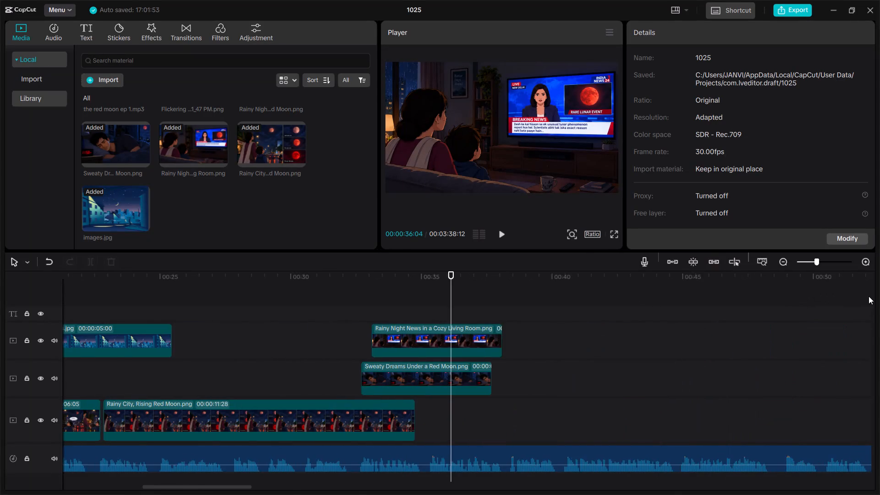
left_click_drag(869, 296, 18, 299)
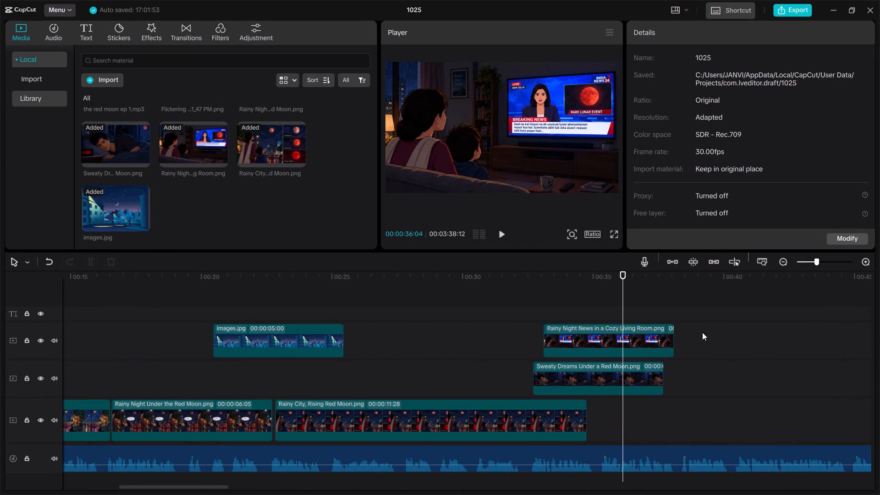
left_click_drag(818, 308, 879, 298)
left_click_drag(466, 336, 621, 319)
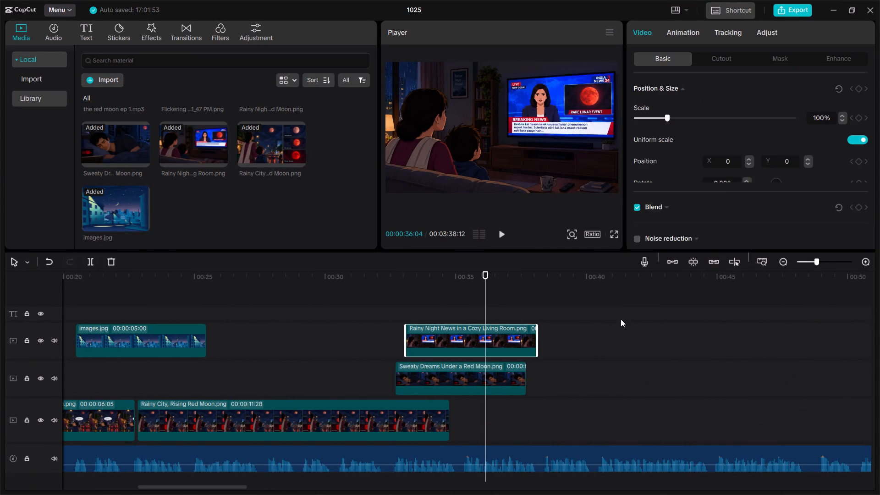
left_click_drag(621, 319, 789, 309)
left_click_drag(482, 404, 783, 374)
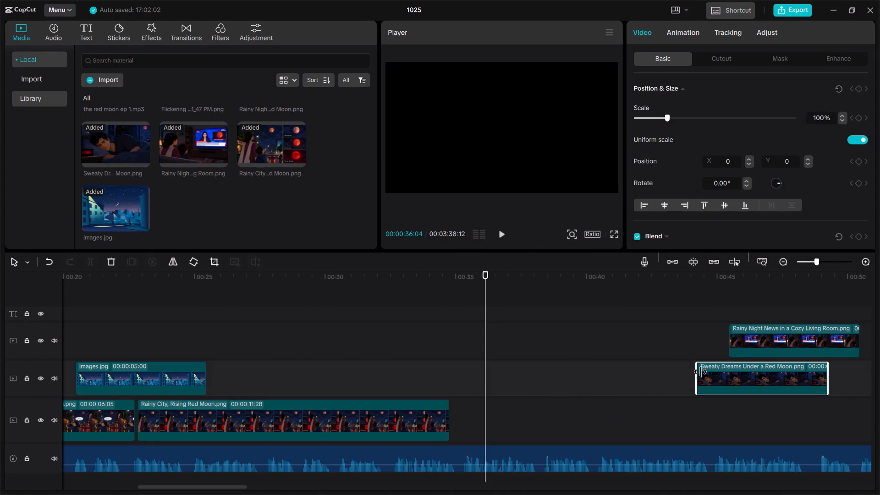
Move the images.jpg clip onto the main video track, directly after the Rainy City, Rising Red Moon clip.
left_click_drag(176, 369, 617, 427)
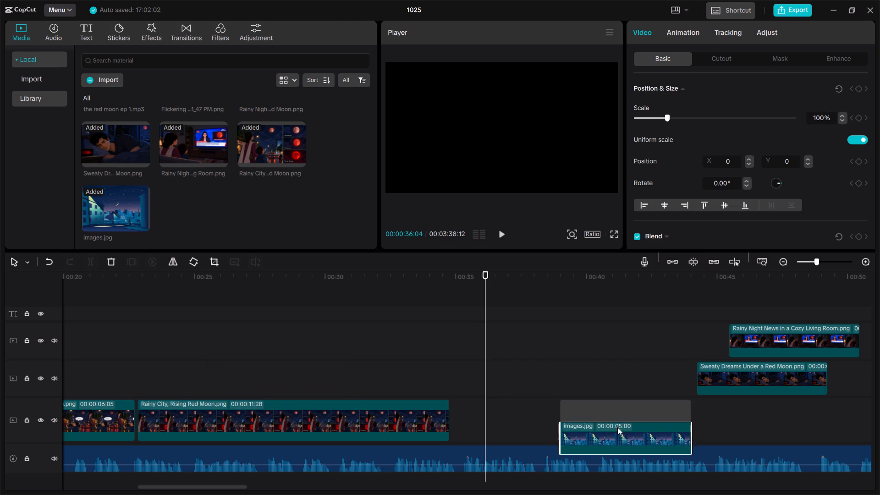
left_click_drag(617, 427, 557, 413)
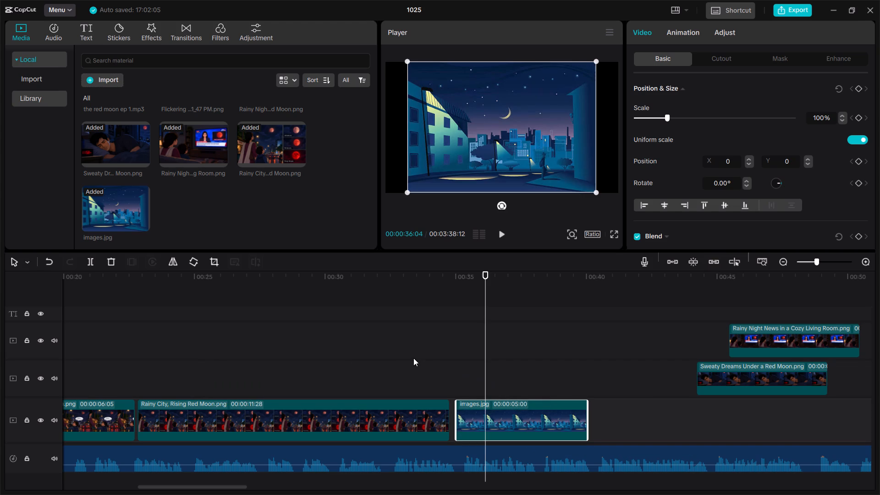
left_click(326, 349)
key("space")
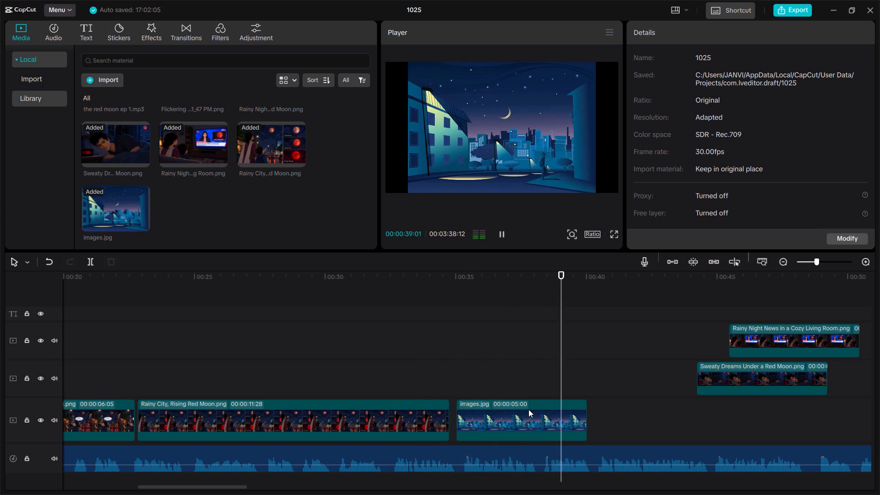
key("space")
left_click_drag(520, 423, 518, 423)
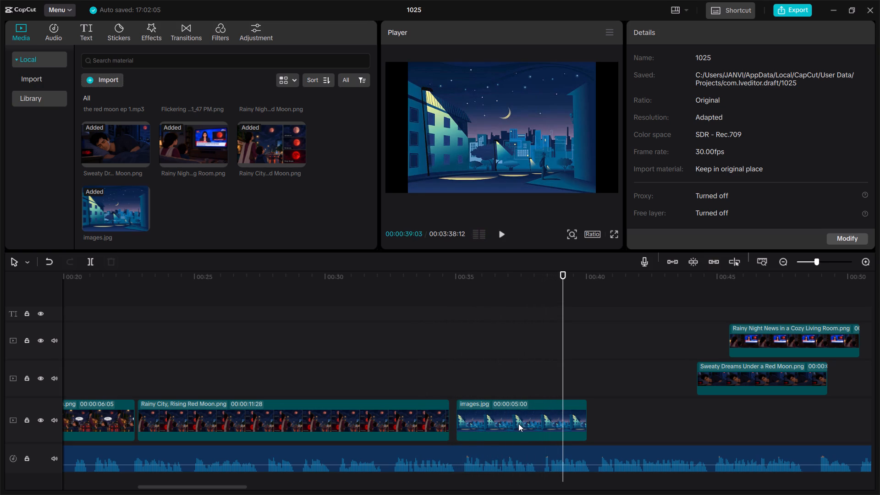
left_click_drag(518, 423, 514, 424)
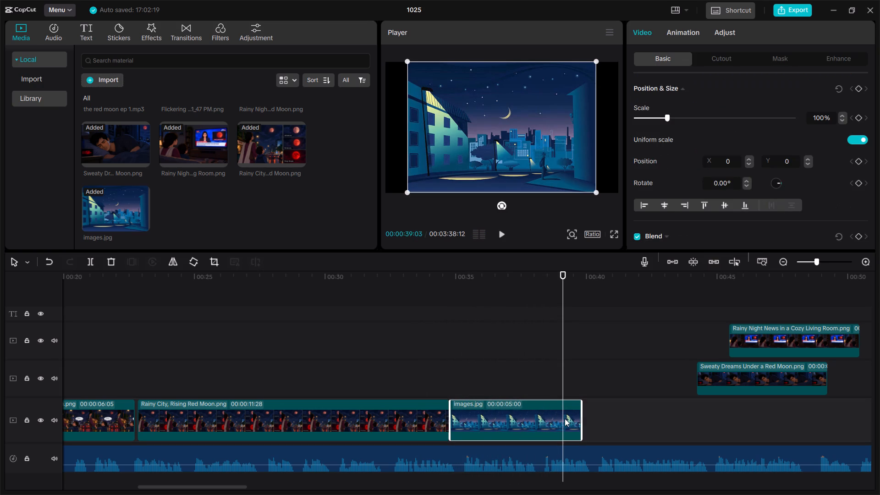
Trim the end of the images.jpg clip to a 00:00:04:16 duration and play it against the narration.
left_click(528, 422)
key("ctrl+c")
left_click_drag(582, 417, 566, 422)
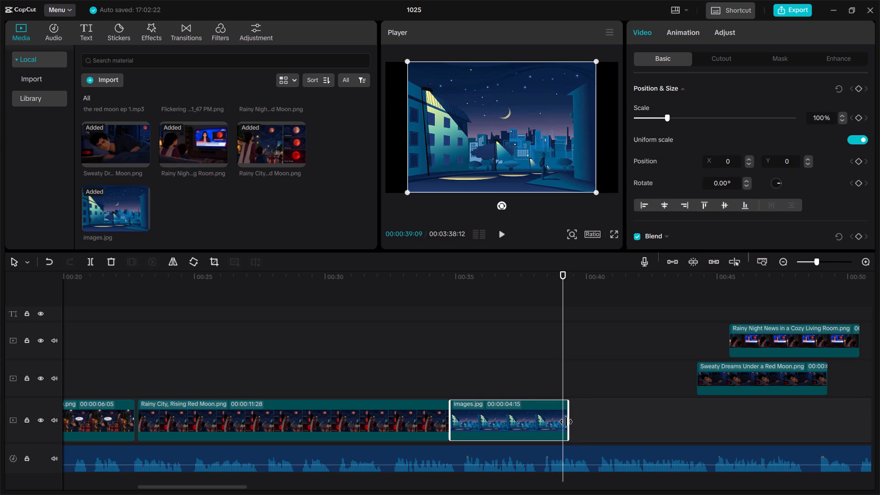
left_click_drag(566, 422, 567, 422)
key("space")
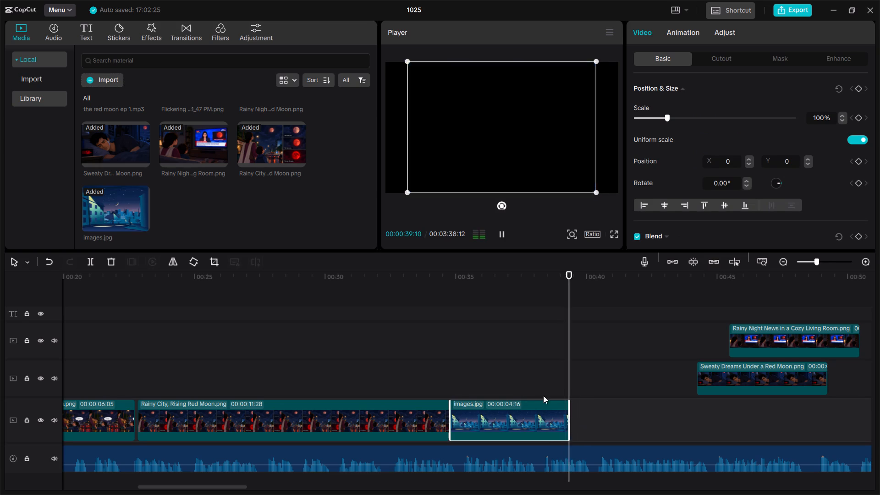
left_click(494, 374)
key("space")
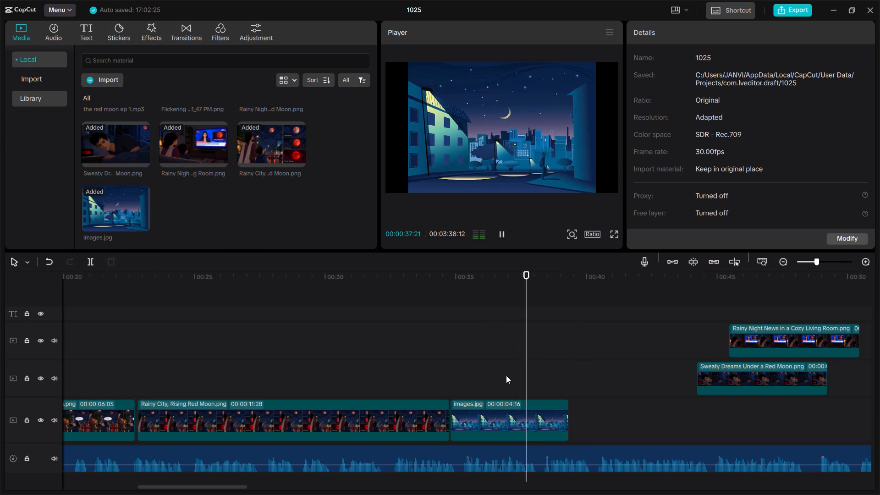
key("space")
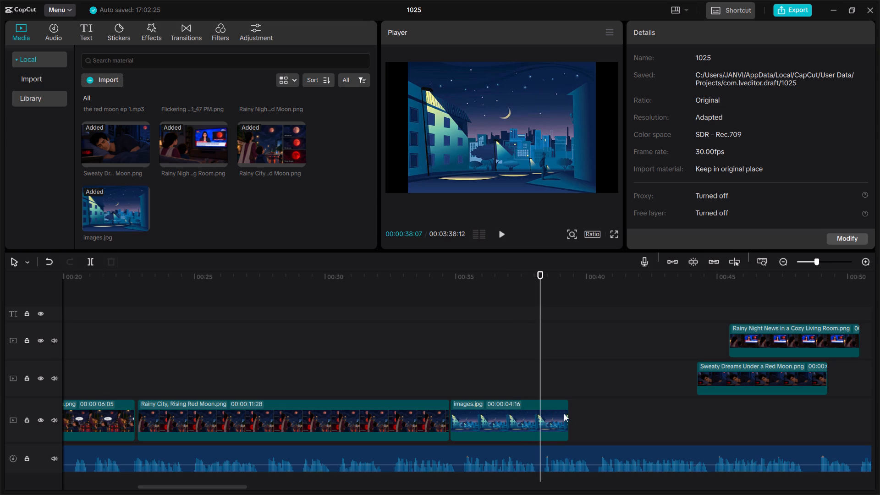
Shorten the images.jpg clip to a fraction-of-a-second flash ending at about 35 seconds.
left_click_drag(568, 415, 460, 434)
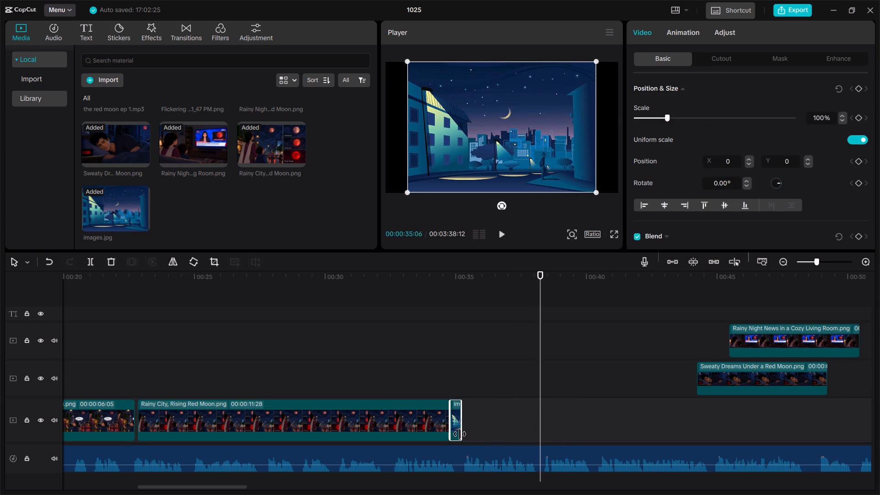
left_click_drag(460, 434, 455, 436)
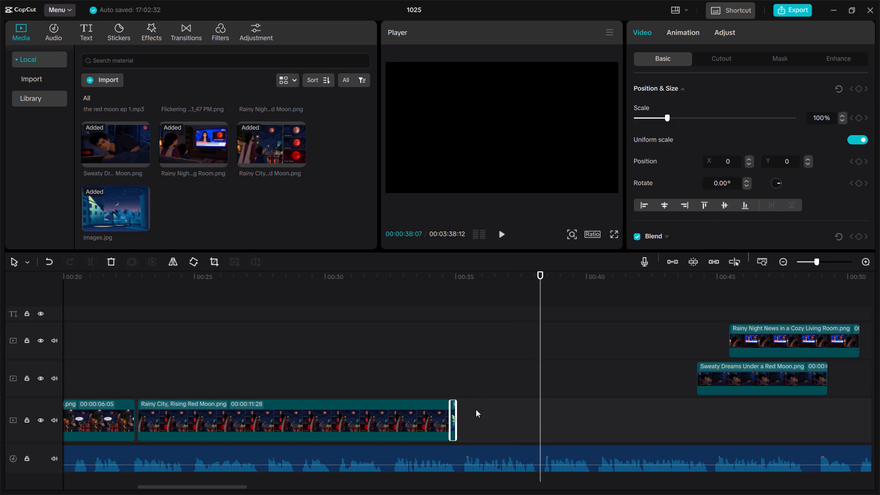
Copy the short images.jpg clip and paste copies above the main track at 00:00:36:09 and 00:00:34:29.
left_click(453, 418)
key("ctrl+c")
left_click(489, 414)
key("ctrl+v")
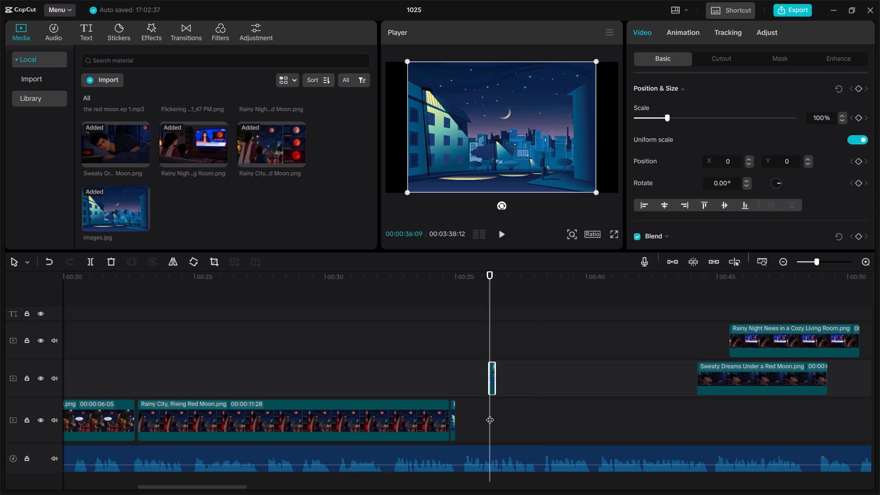
left_click(457, 385)
left_click(455, 385)
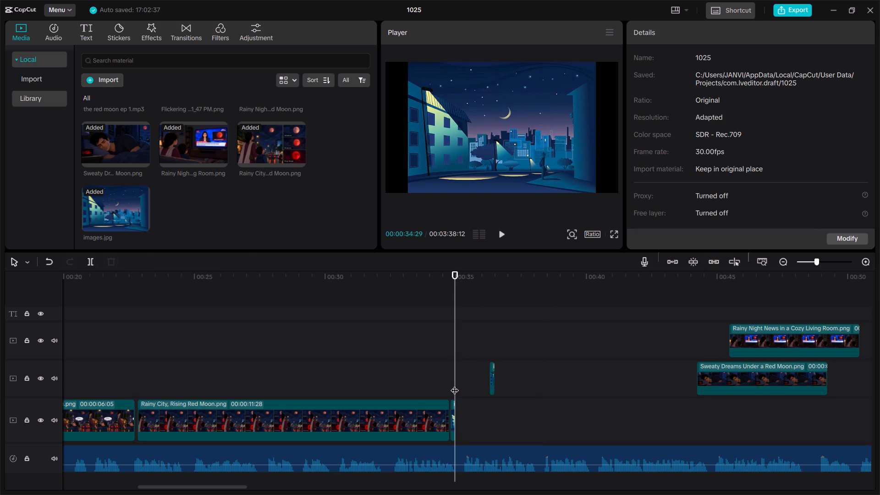
key("ctrl+v")
left_click(467, 381)
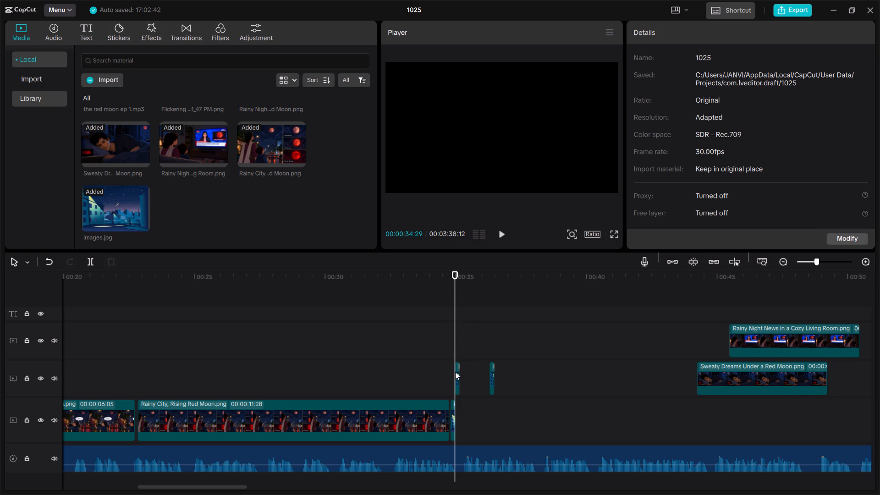
Move the earlier pasted copy onto the main track just after the first flash, leaving a small gap.
left_click_drag(455, 372, 458, 401)
left_click(460, 382)
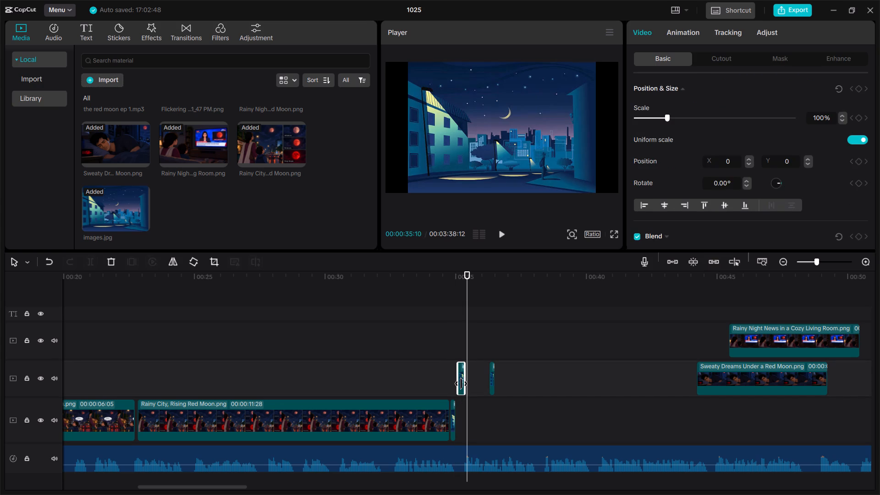
left_click_drag(460, 382, 461, 396)
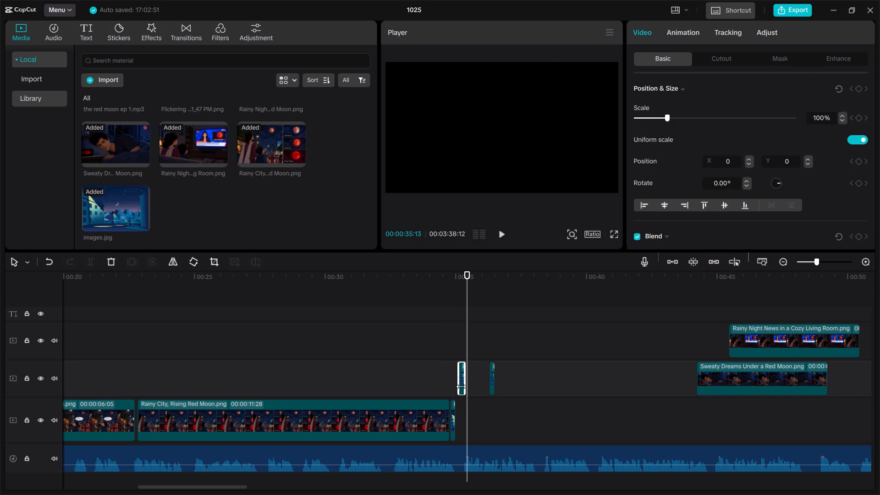
left_click(461, 386)
left_click_drag(461, 386, 461, 430)
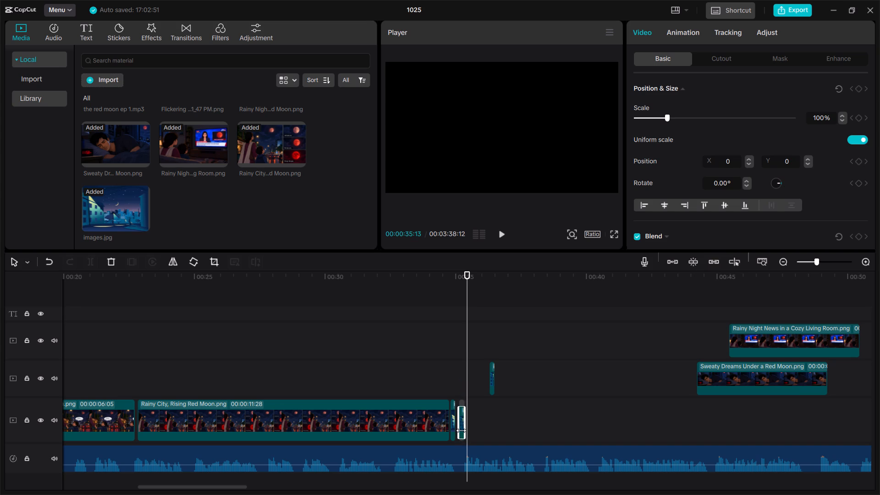
left_click_drag(461, 430, 461, 428)
Move the copy at 00:00:36:09 onto the main track after the second flash with a small gap, and trim it equally short.
left_click(492, 381)
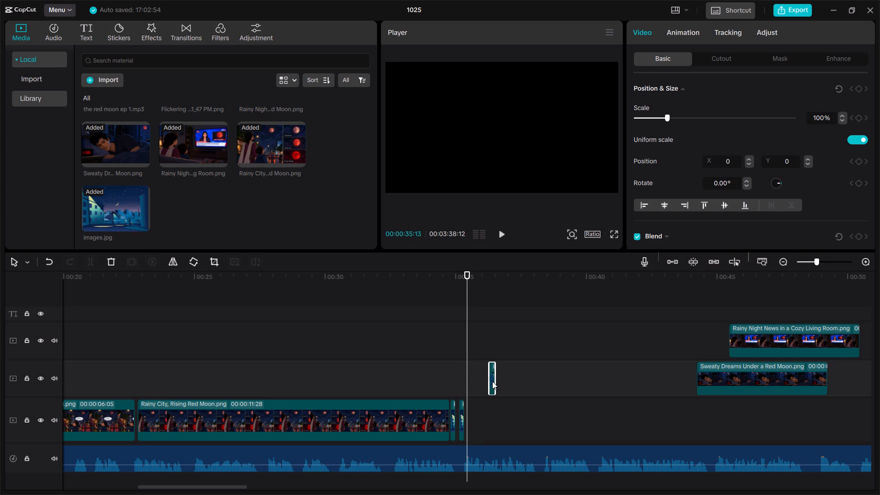
left_click_drag(490, 383, 490, 391)
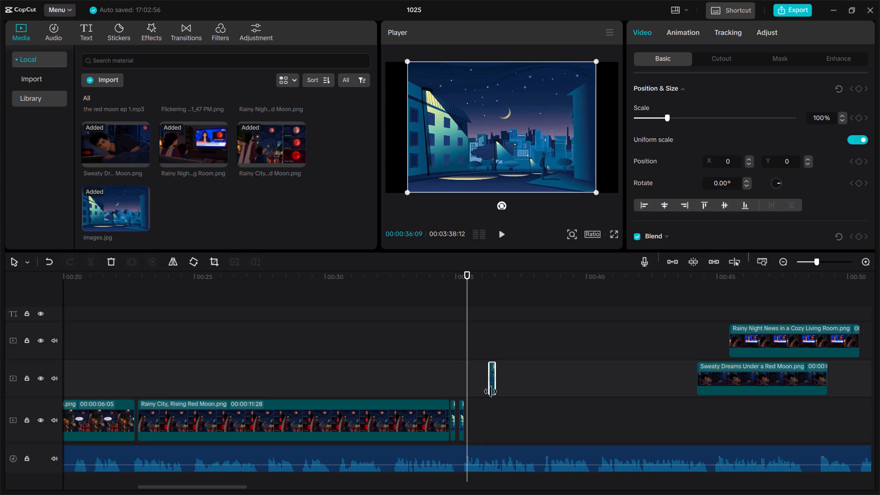
left_click_drag(490, 391, 490, 392)
left_click_drag(490, 390, 489, 397)
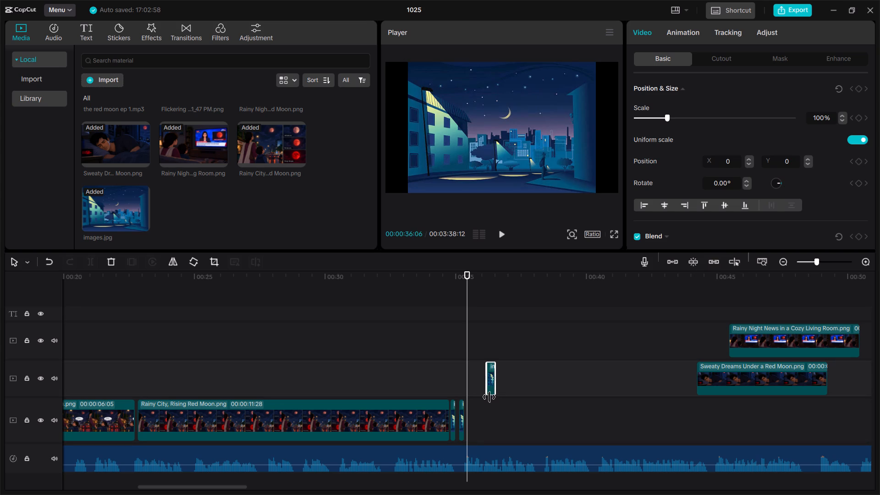
left_click_drag(489, 397, 489, 398)
left_click_drag(491, 388, 473, 432)
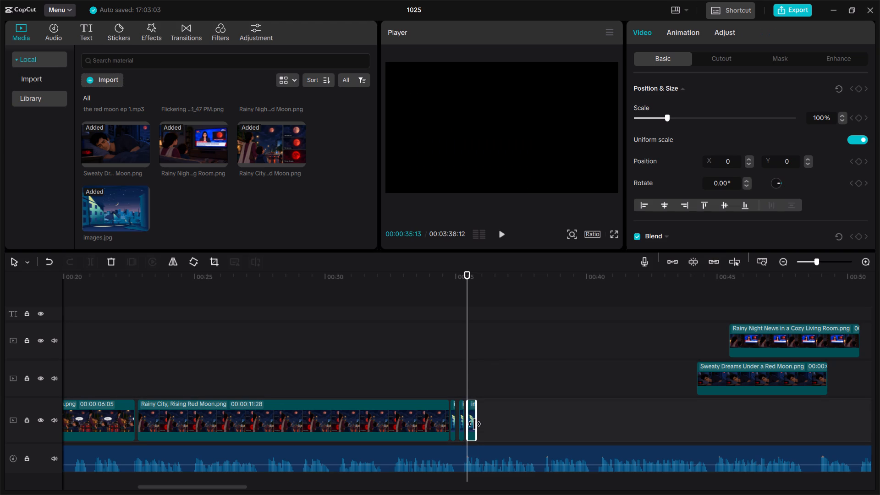
left_click_drag(477, 421, 471, 425)
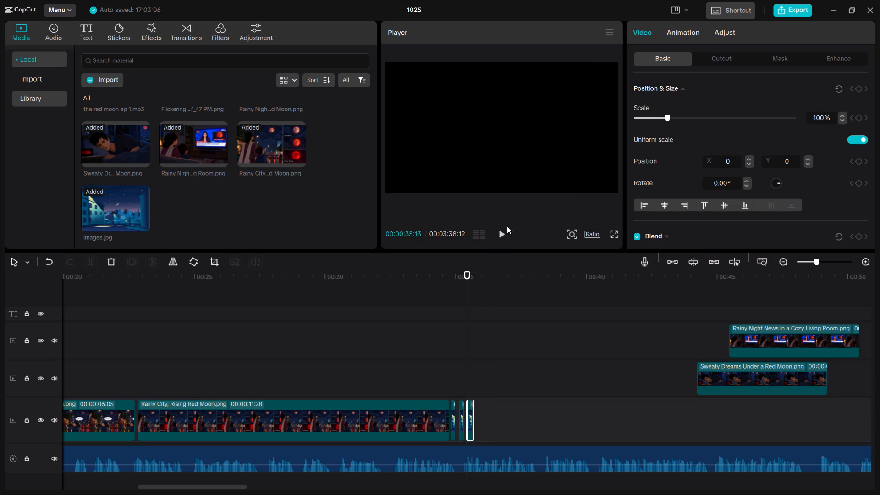
Play on to 00:00:36:12, copy the third images.jpg flash and paste three copies there on stacked tracks.
left_click(504, 231)
left_click(504, 231)
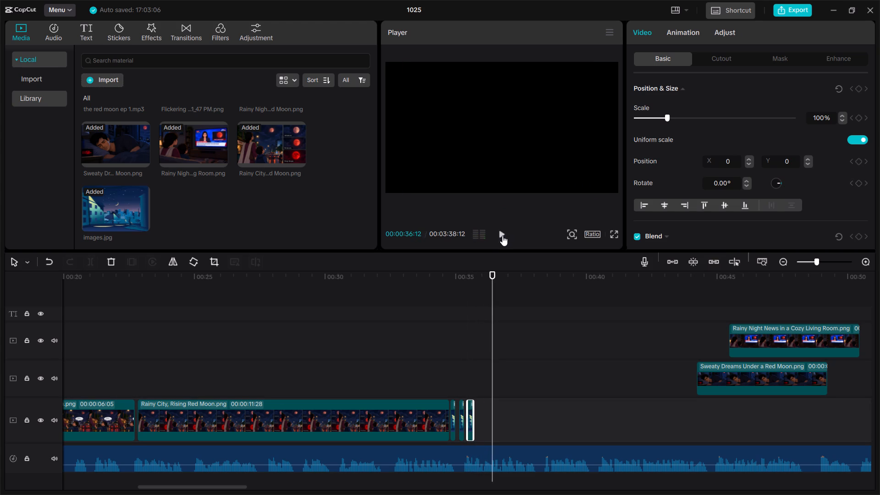
key("ctrl+c")
key("ctrl+v")
key("ctrl+v")
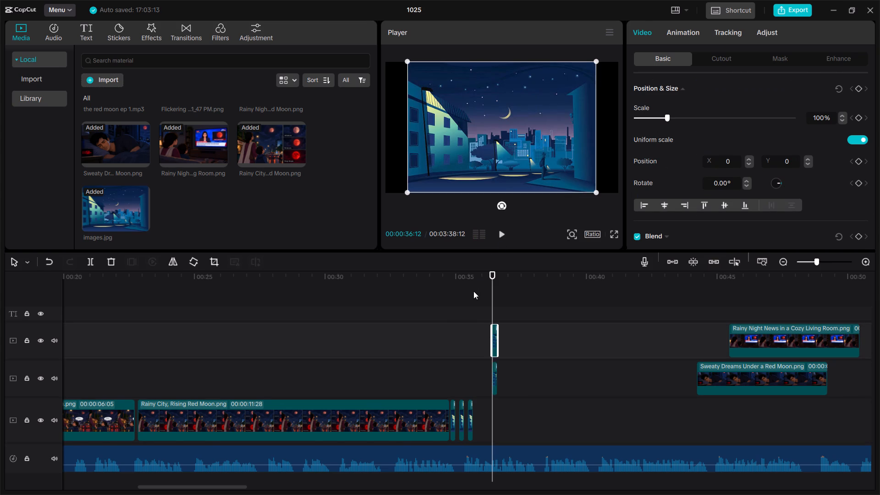
key("ctrl+v")
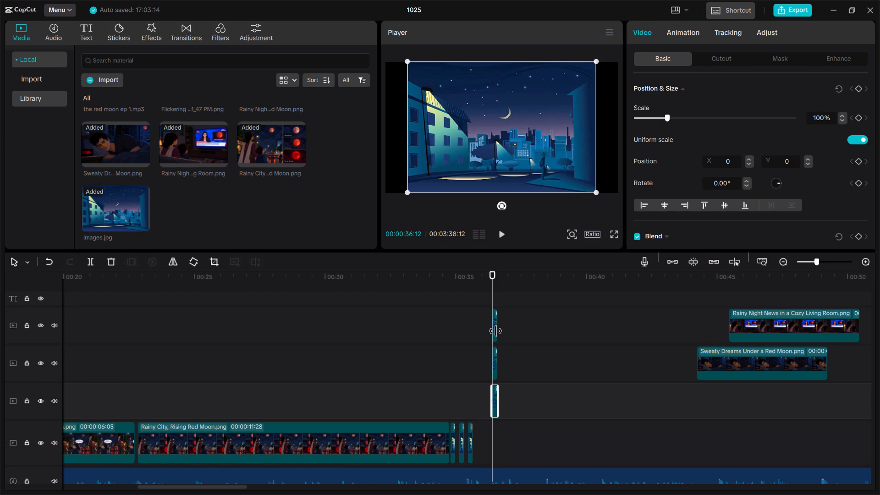
Move the topmost pasted copy onto the main track as the fourth images.jpg flash, just after the third.
left_click_drag(495, 331, 481, 450)
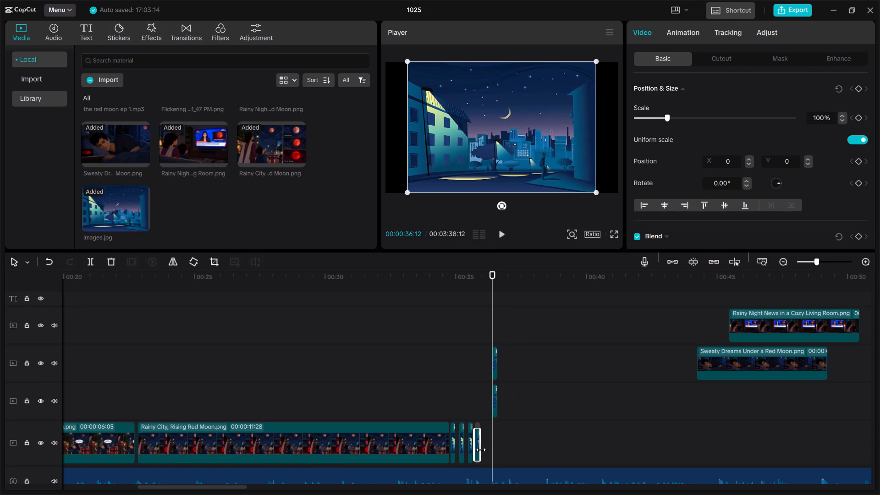
left_click_drag(481, 450, 478, 450)
Move the lower pasted images.jpg copy onto the main track as the fifth flash, leaving a small gap, and trim it short.
left_click(495, 408)
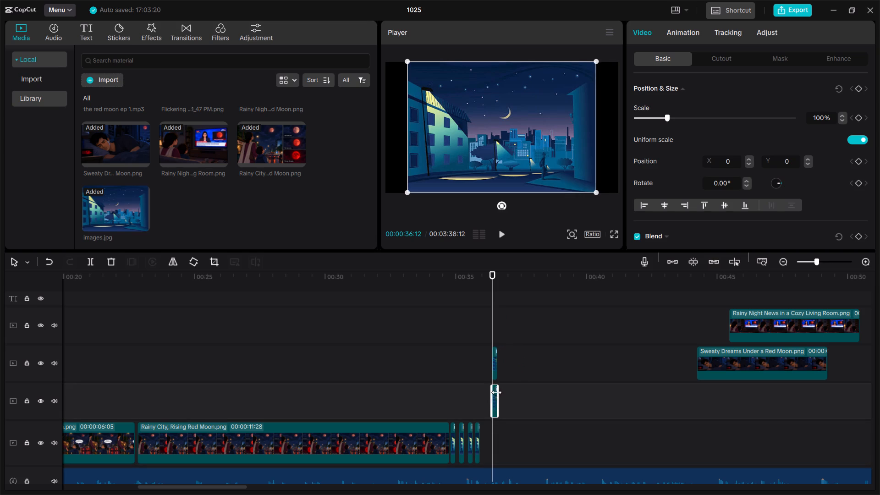
left_click(495, 416)
left_click(27, 263)
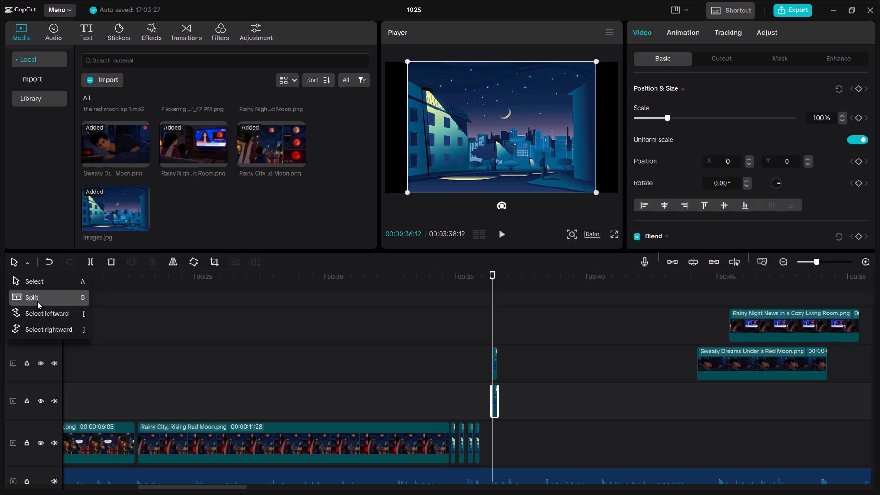
left_click(42, 286)
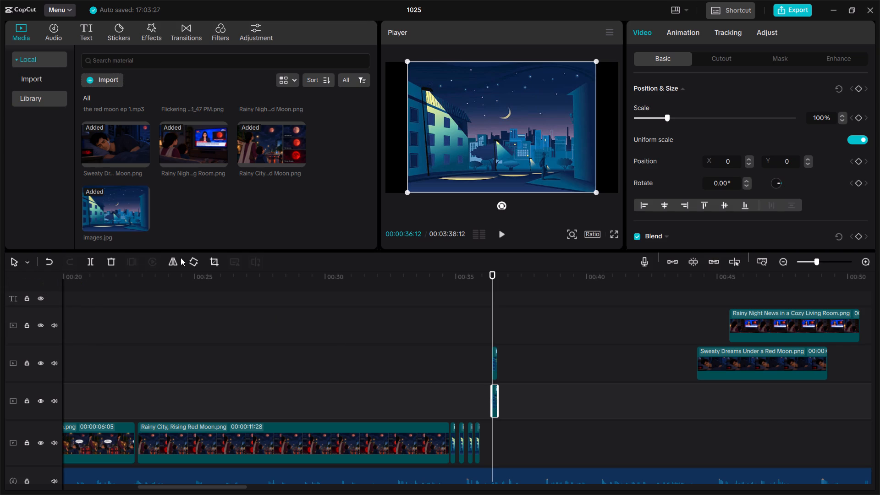
left_click(498, 399)
left_click_drag(498, 399, 502, 399)
left_click(494, 400)
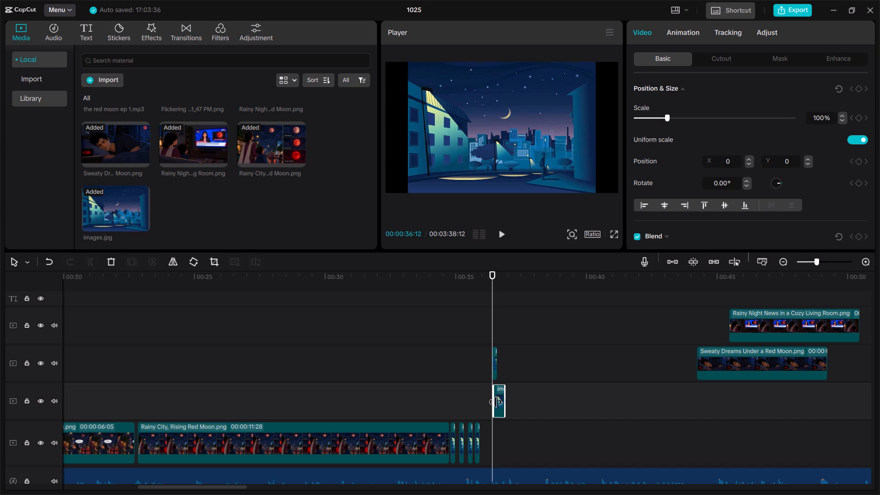
left_click_drag(495, 402, 488, 407)
left_click_drag(495, 404, 493, 445)
left_click_drag(504, 414, 496, 417)
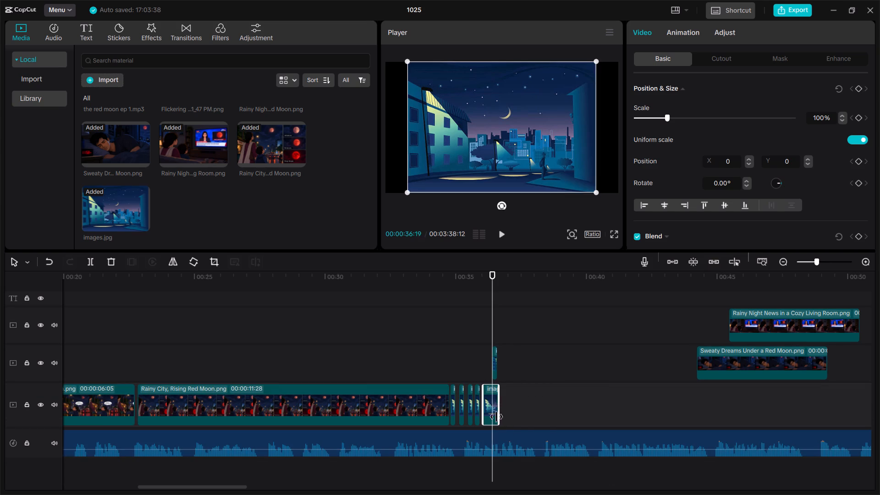
left_click_drag(496, 417, 486, 422)
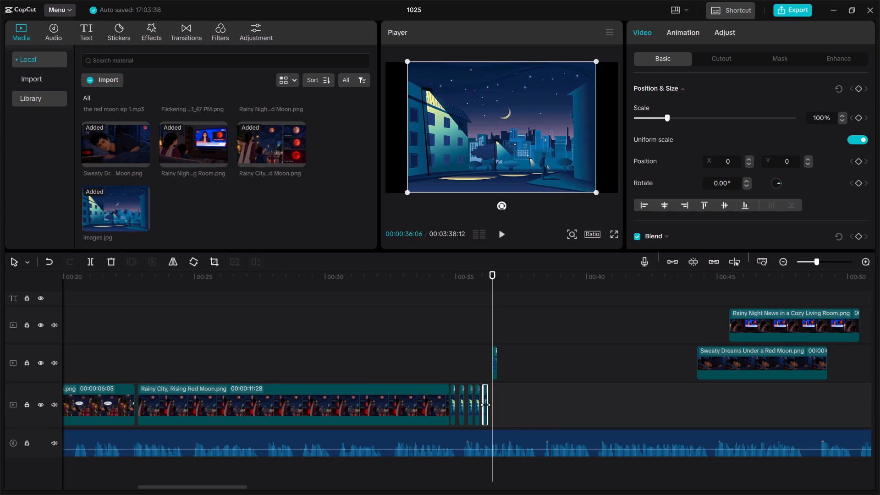
Move the remaining pasted copy onto the main track as the sixth images.jpg flash after a small gap, and trim it very short.
left_click_drag(493, 374, 499, 383)
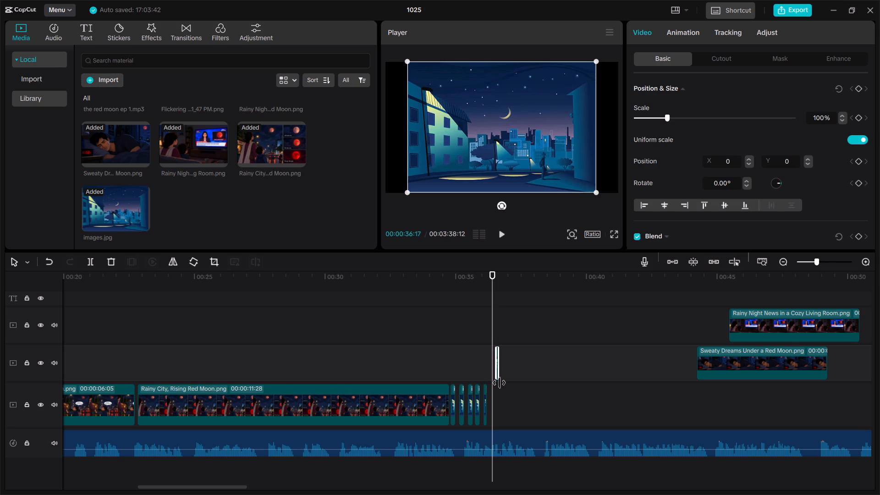
left_click_drag(499, 383, 488, 393)
left_click_drag(492, 372, 498, 414)
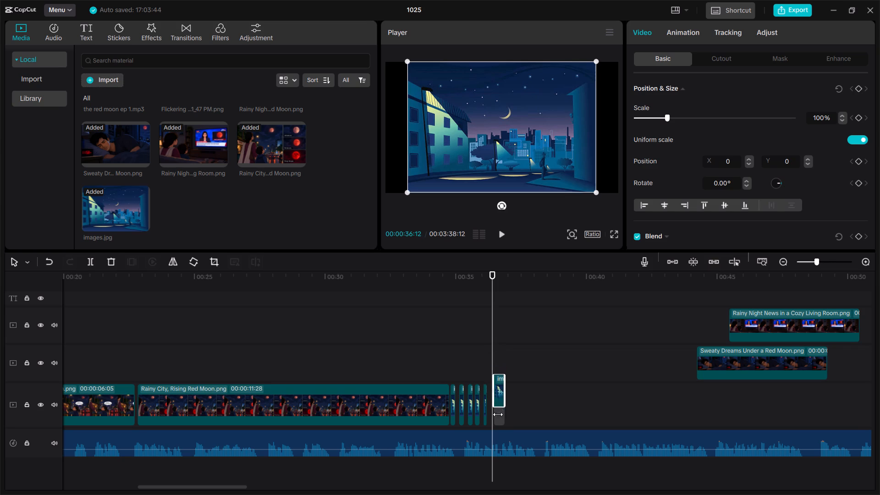
left_click_drag(498, 414, 496, 420)
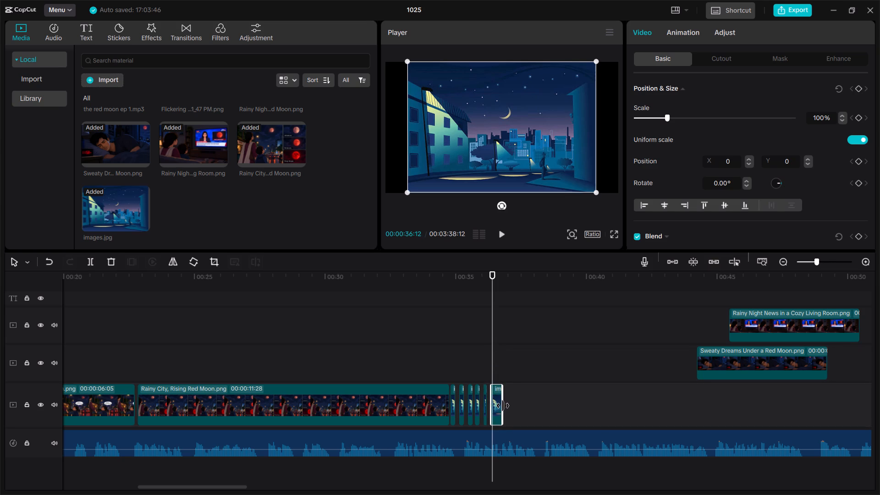
left_click_drag(503, 404, 492, 408)
Play on from 00:00:36:12 to check the narration following the flashes.
left_click(423, 342)
left_click(456, 352)
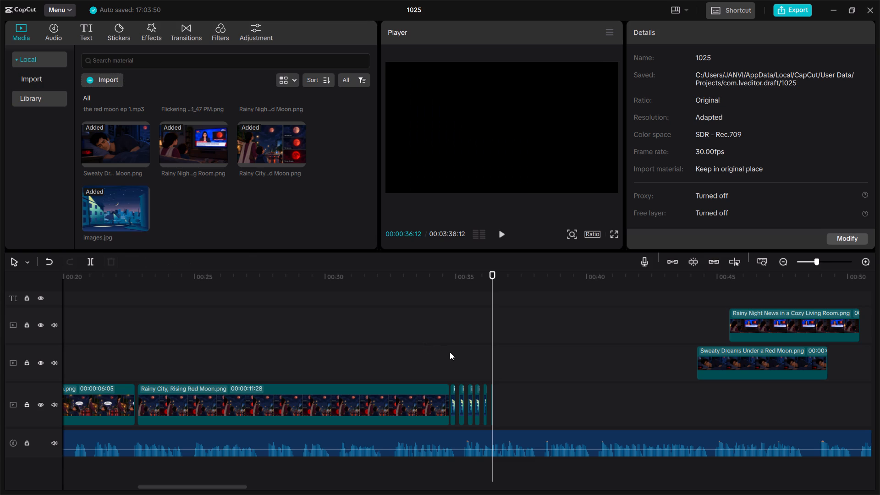
left_click_drag(450, 352, 445, 353)
left_click(412, 358)
key("space")
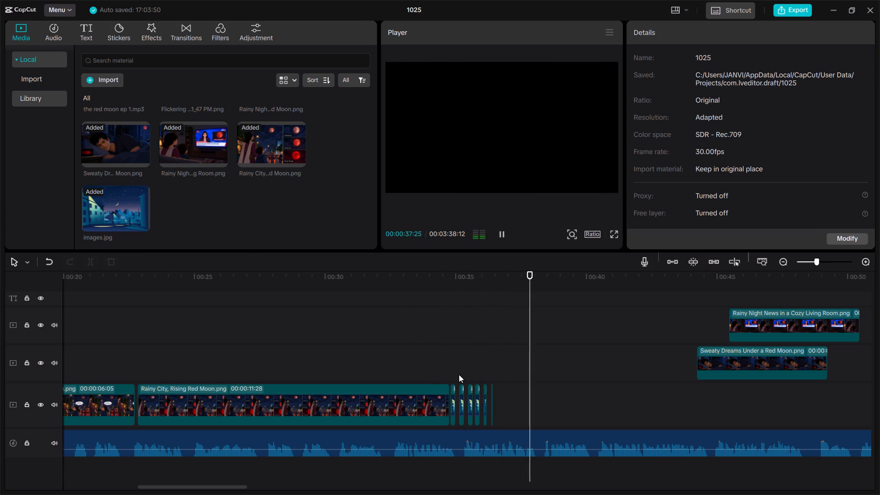
key("space")
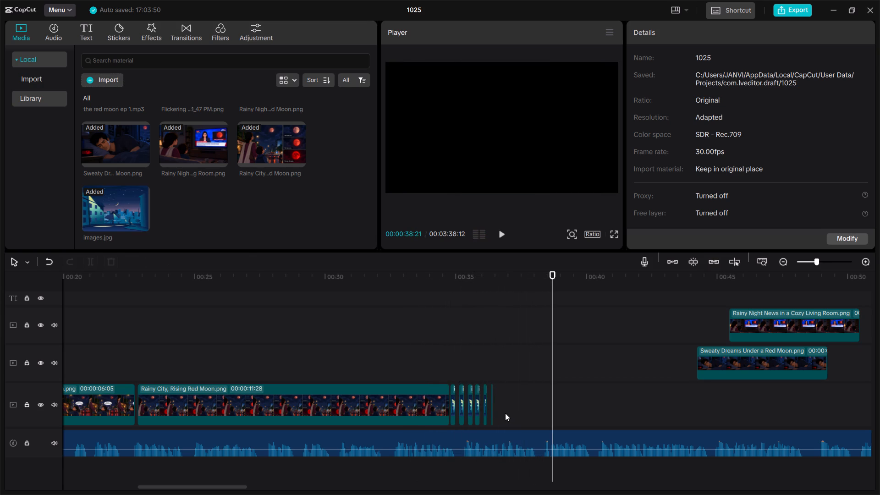
Lengthen the sliver-thin sixth images.jpg flash slightly so it is about as long as the other short flashes.
left_click(493, 399)
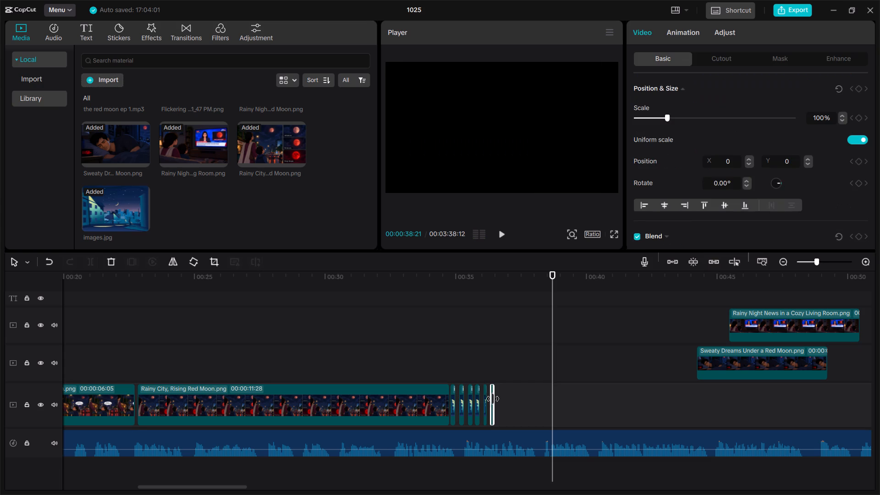
left_click(494, 398)
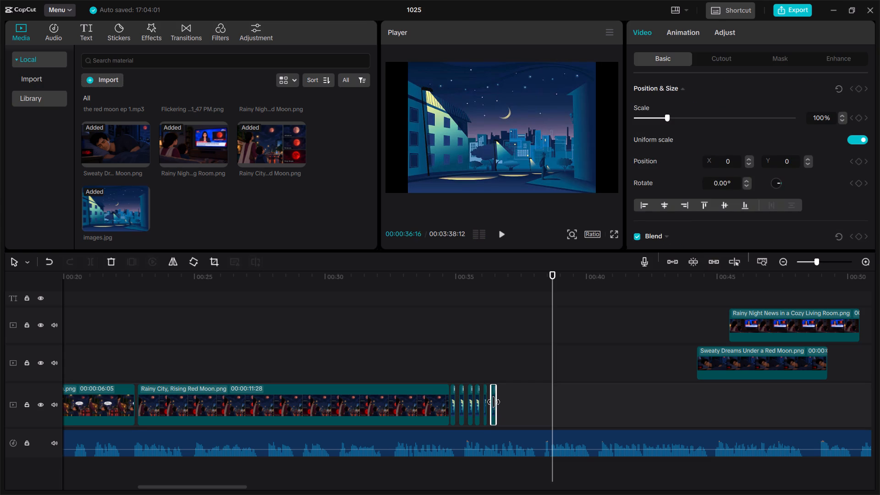
left_click_drag(494, 402, 493, 407)
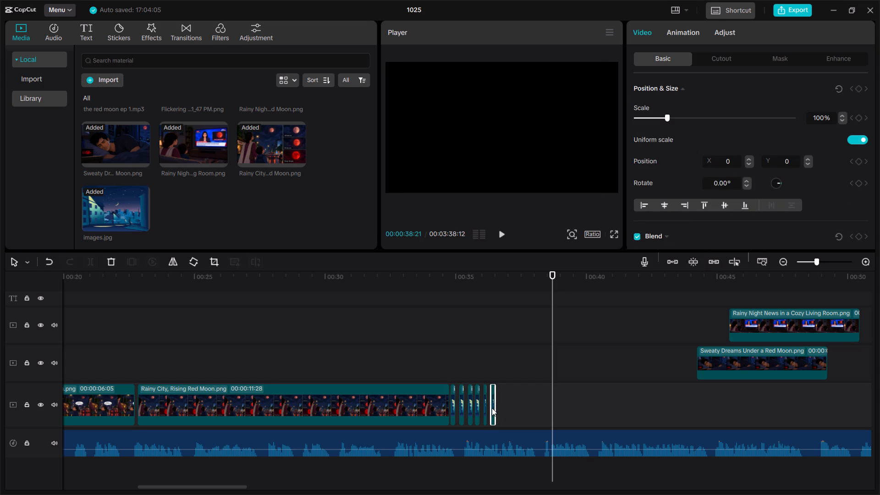
left_click(489, 410)
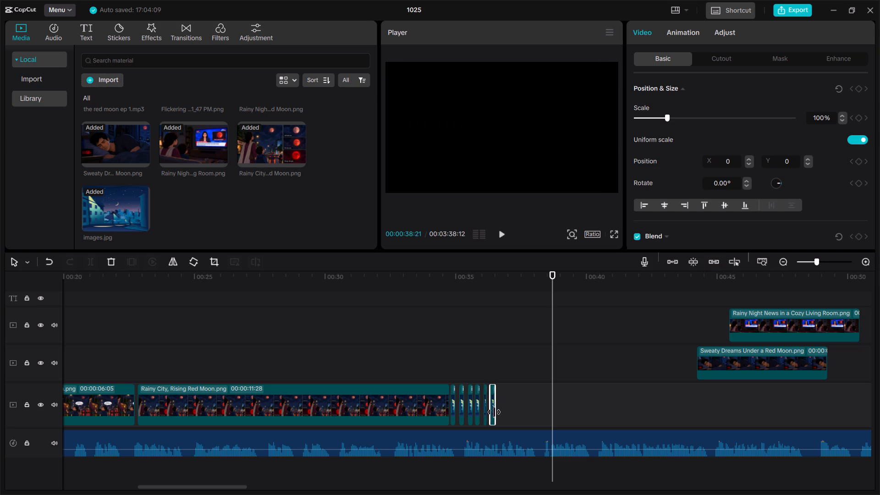
left_click(495, 412)
left_click_drag(497, 411, 495, 413)
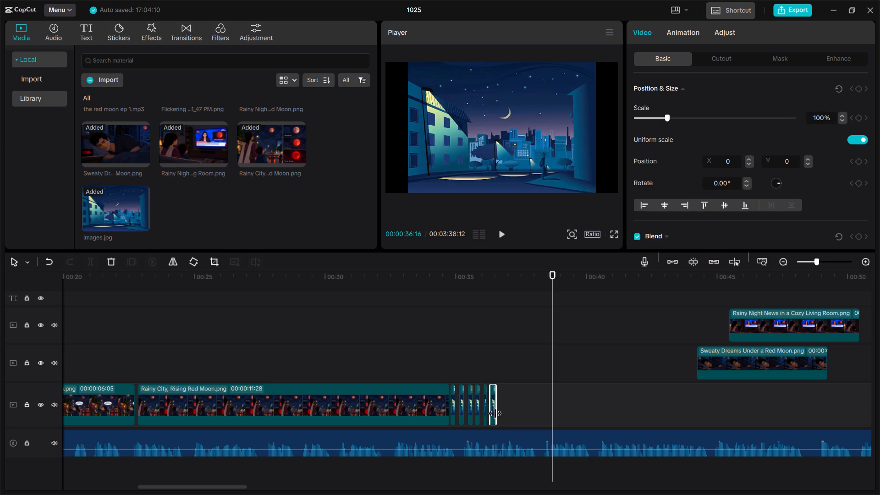
left_click_drag(495, 413, 494, 415)
left_click(504, 411)
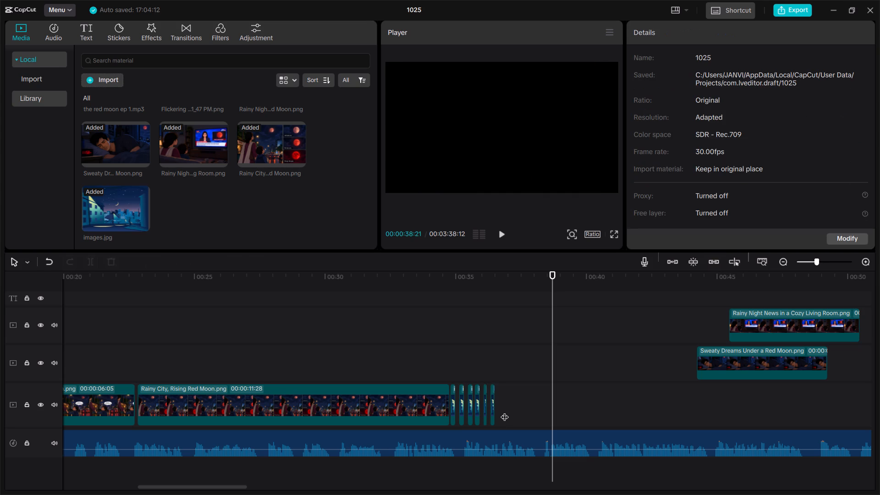
Paste another images.jpg copy at 00:00:36:26, extend it slightly and move it onto the main track as the seventh flash.
key("ctrl+c")
key("ctrl+c")
key("ctrl+v")
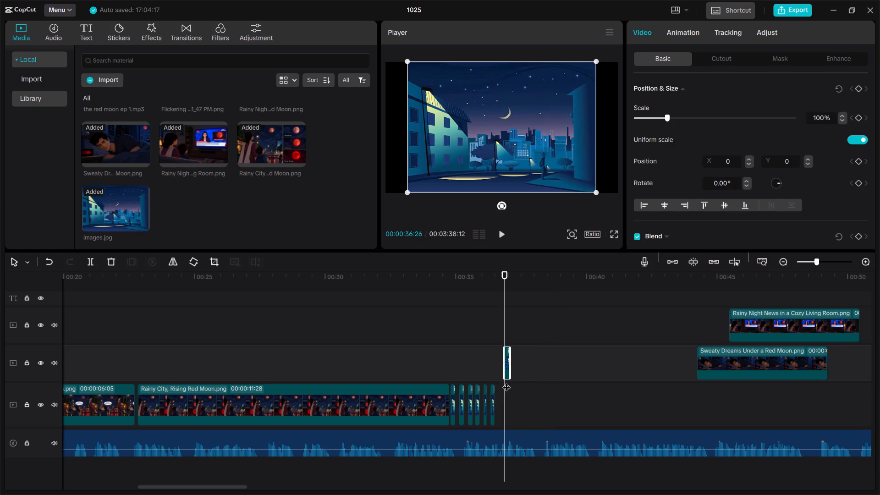
left_click_drag(507, 379, 511, 402)
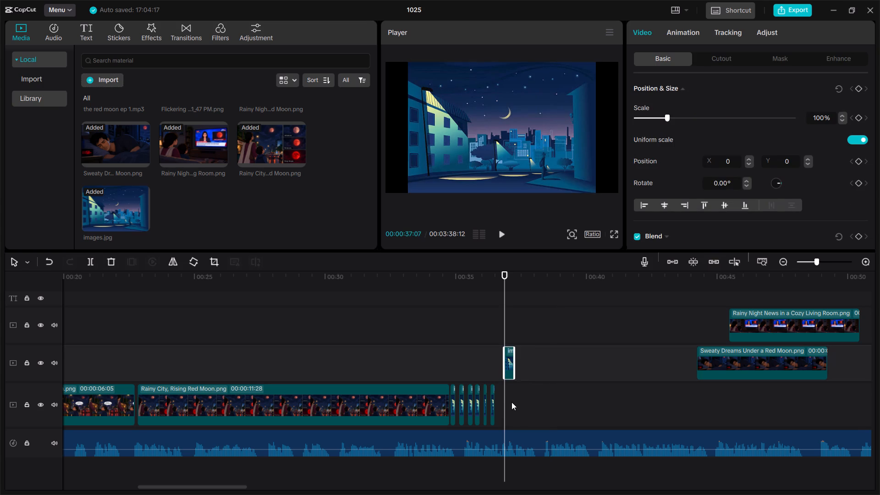
left_click_drag(508, 374, 504, 423)
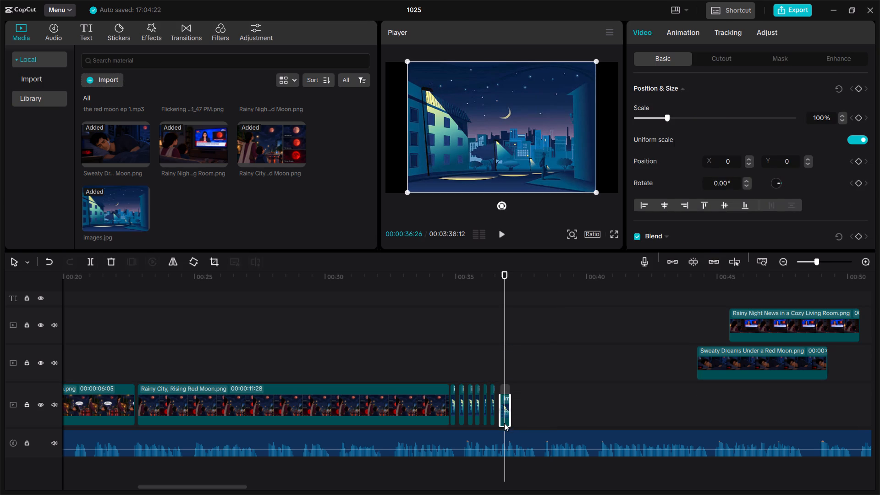
left_click_drag(504, 423, 504, 420)
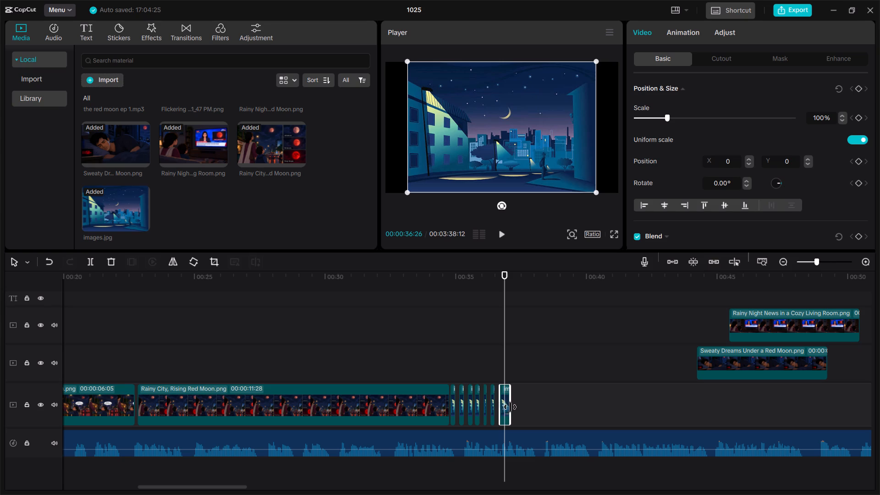
Trim the end of the seventh images.jpg flash to about the length of the earlier flashes.
left_click(513, 405)
left_click(510, 406)
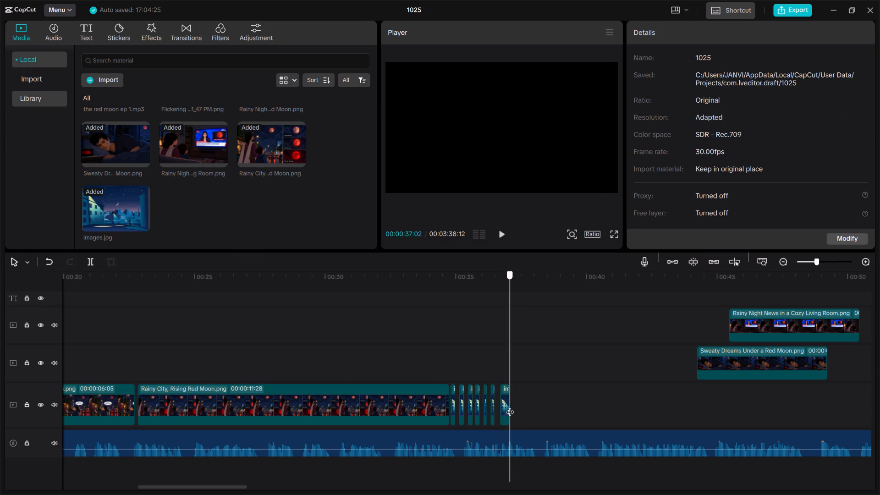
left_click_drag(506, 408, 504, 412)
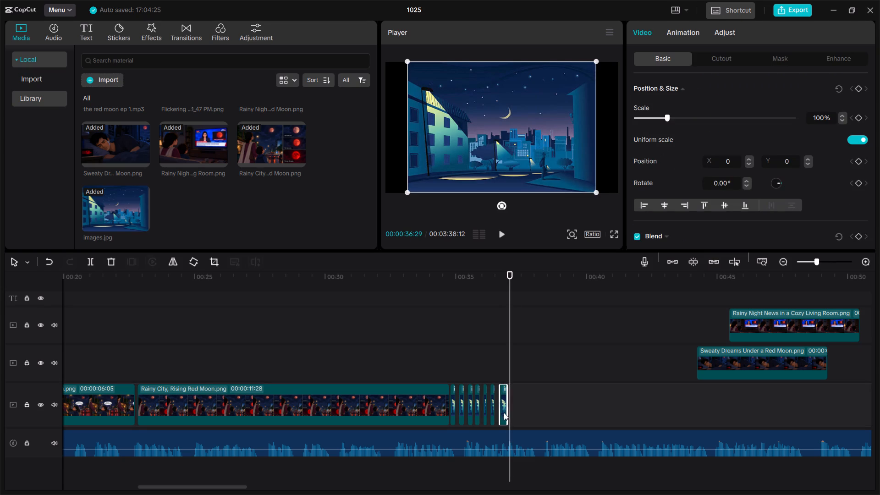
left_click_drag(504, 412, 501, 415)
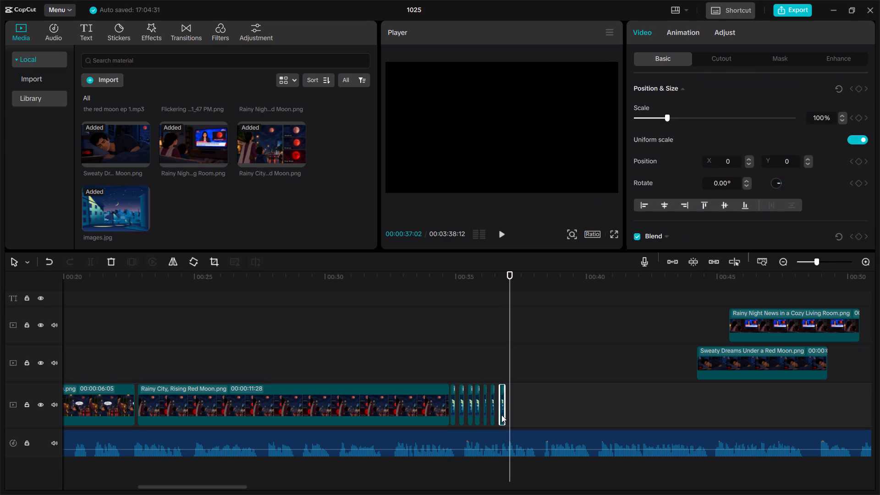
Paste another copy of the images.jpg flash at 00:00:37:02 on the track above the main one.
key("ctrl+v")
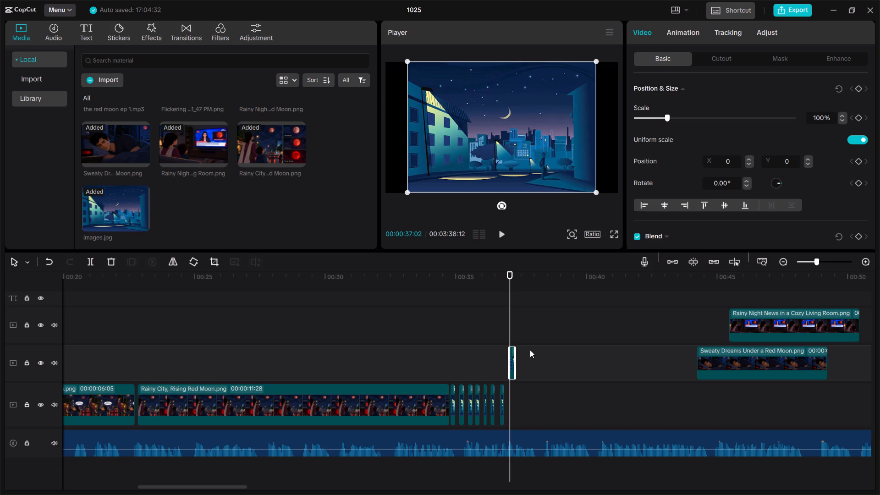
Play on briefly, scrub back over the flashes to 00:00:33:08 and examine their lengths and gaps up close.
key("space")
key("space")
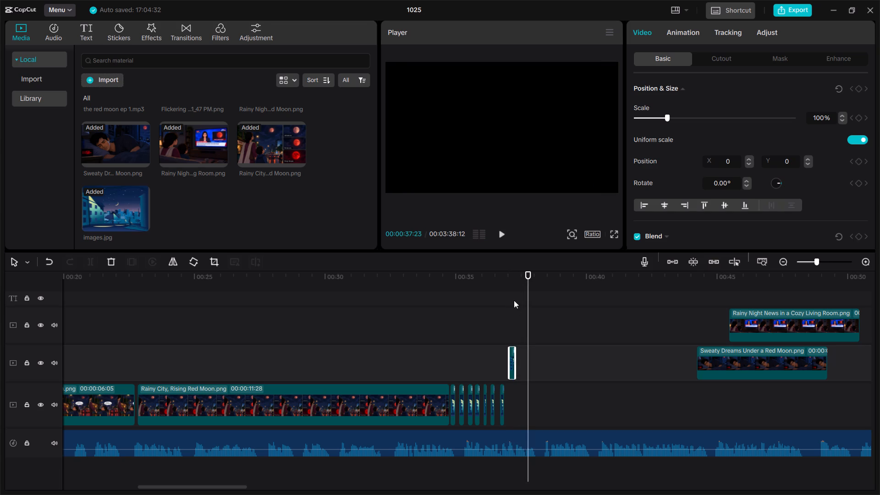
left_click_drag(528, 272, 506, 280)
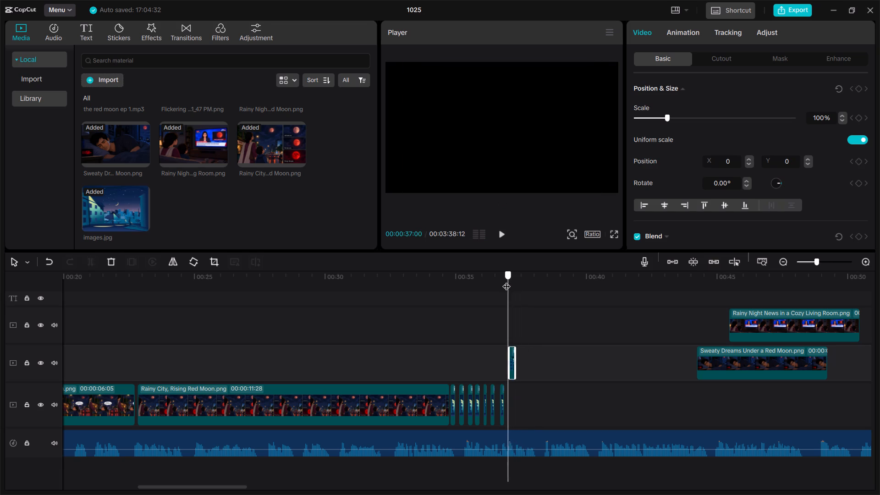
left_click_drag(506, 280, 462, 301)
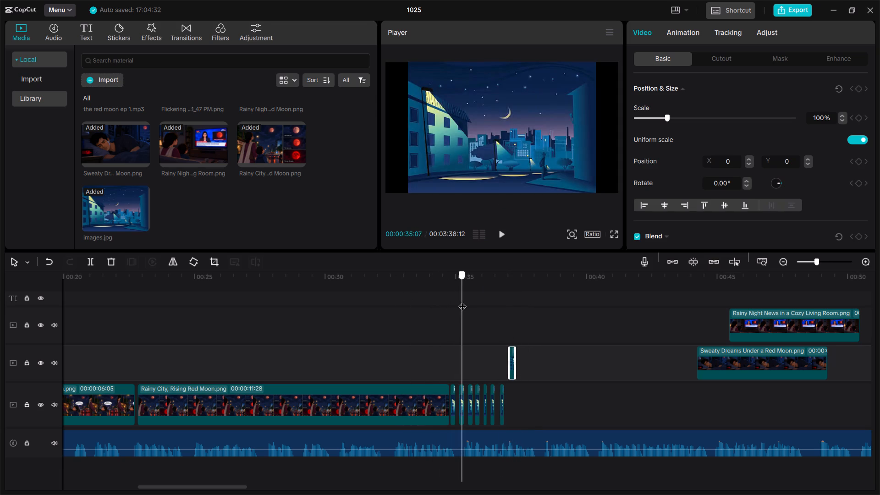
left_click_drag(462, 301, 492, 306)
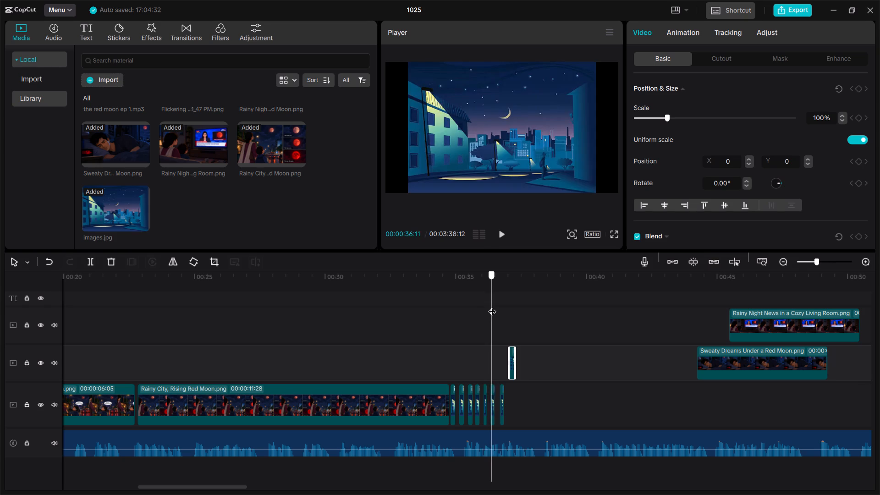
left_click_drag(492, 306, 410, 353)
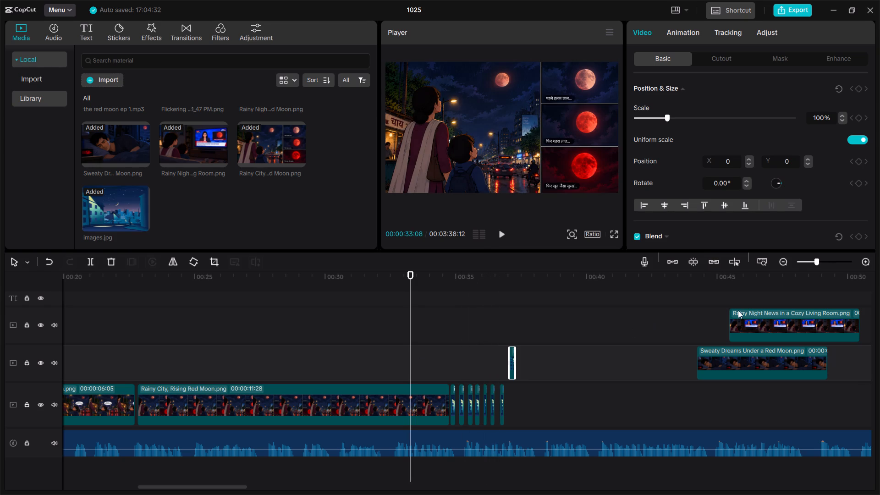
left_click_drag(806, 262, 829, 261)
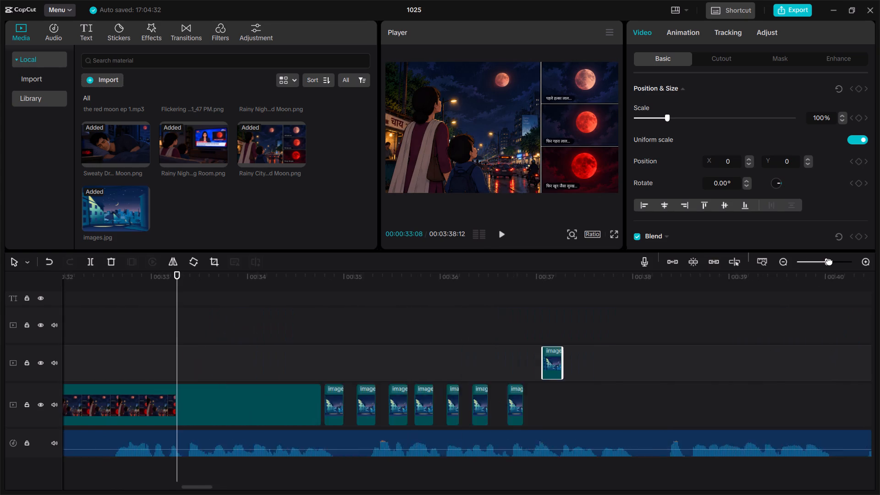
left_click_drag(829, 261, 832, 261)
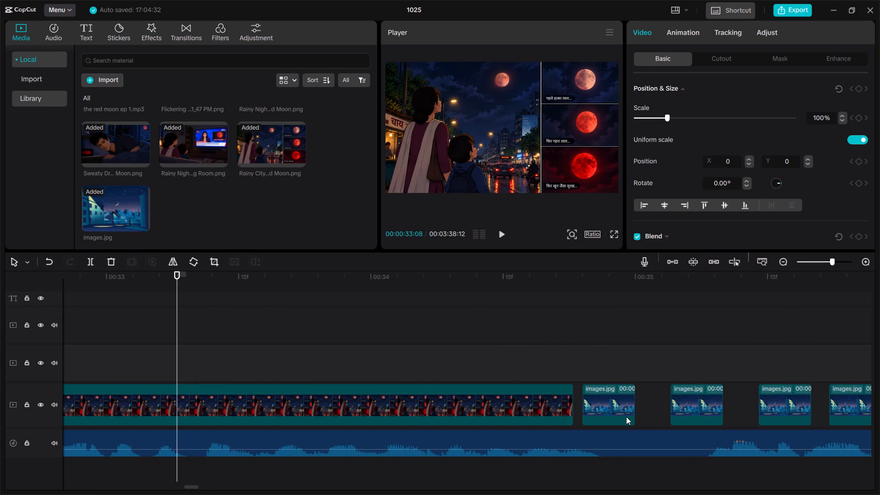
Move the first images.jpg flash against the Rainy City clip's end, and the next two after it with short equal gaps.
left_click_drag(622, 413, 615, 412)
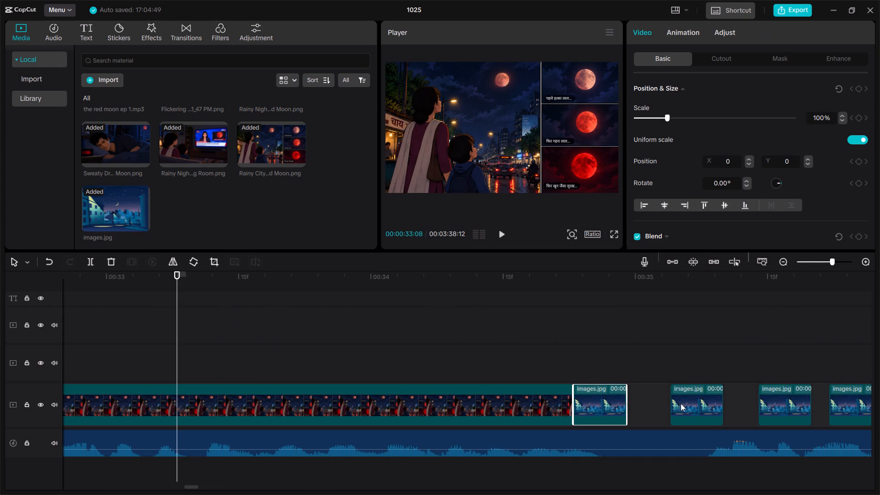
left_click_drag(692, 399, 660, 400)
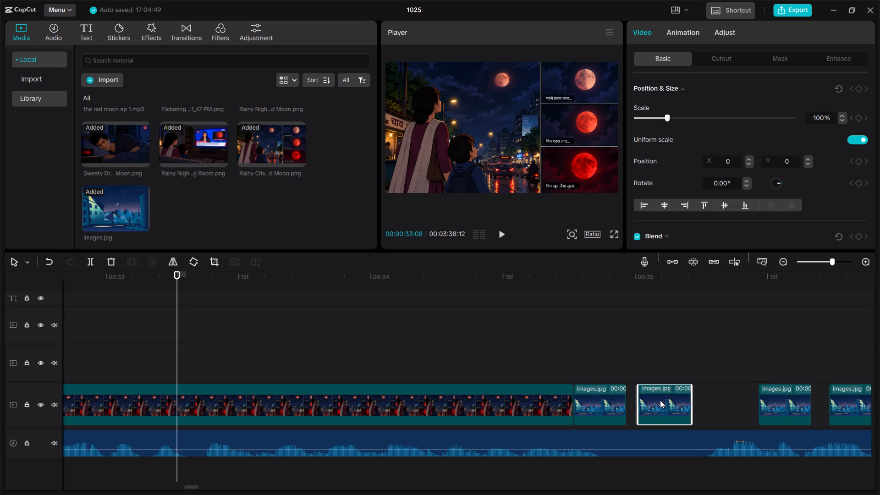
left_click_drag(660, 400, 660, 400)
left_click_drag(795, 398, 740, 410)
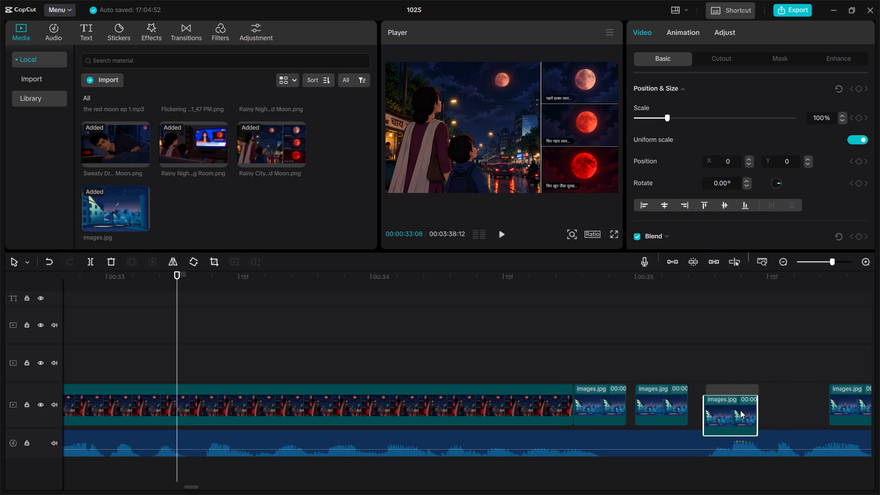
left_click_drag(740, 410, 737, 400)
Paste an images.jpg copy at 00:00:33:08 and move it onto the main track as the fourth flash, with the same short gap.
key("ctrl+v")
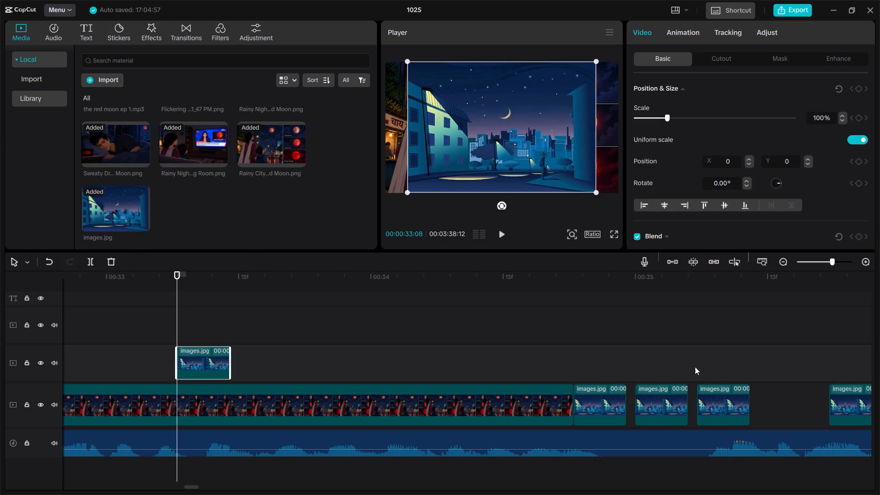
left_click_drag(198, 359, 539, 413)
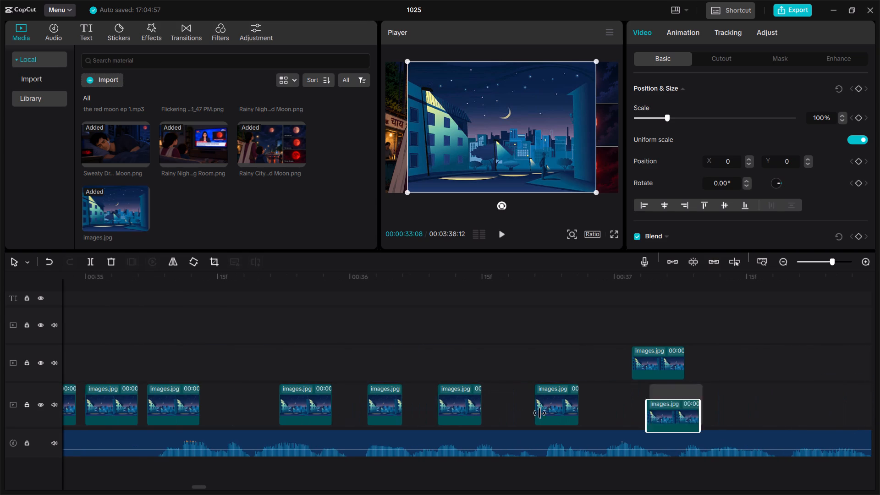
left_click_drag(539, 413, 242, 402)
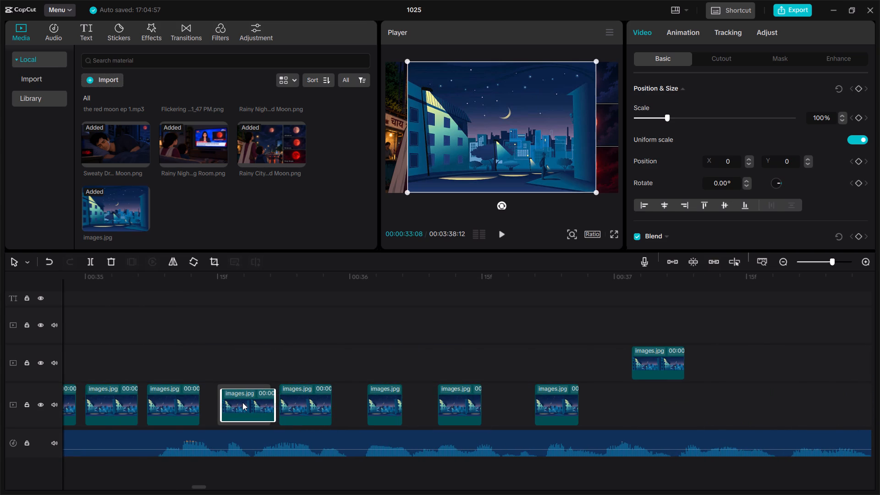
left_click_drag(242, 402, 232, 404)
Move the fifth, sixth and seventh images.jpg flashes earlier on the main track so they follow with the same short gaps.
left_click_drag(315, 405, 304, 407)
left_click_drag(389, 407, 359, 409)
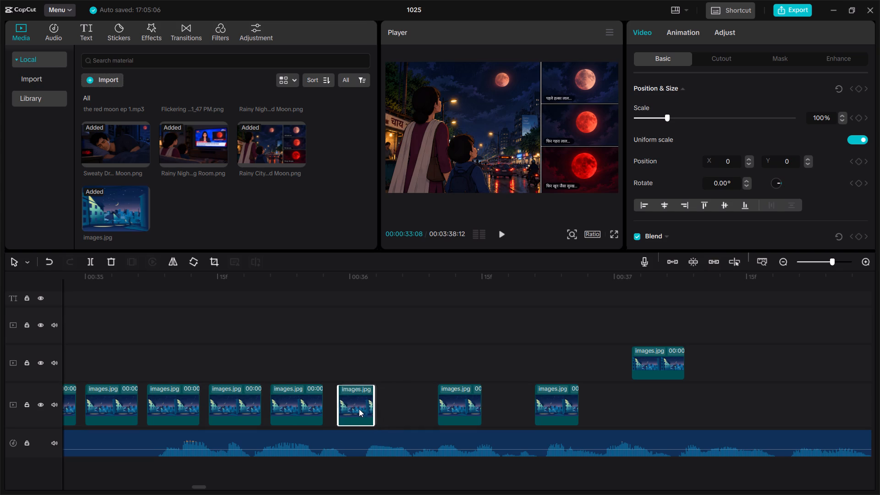
left_click_drag(359, 409, 352, 407)
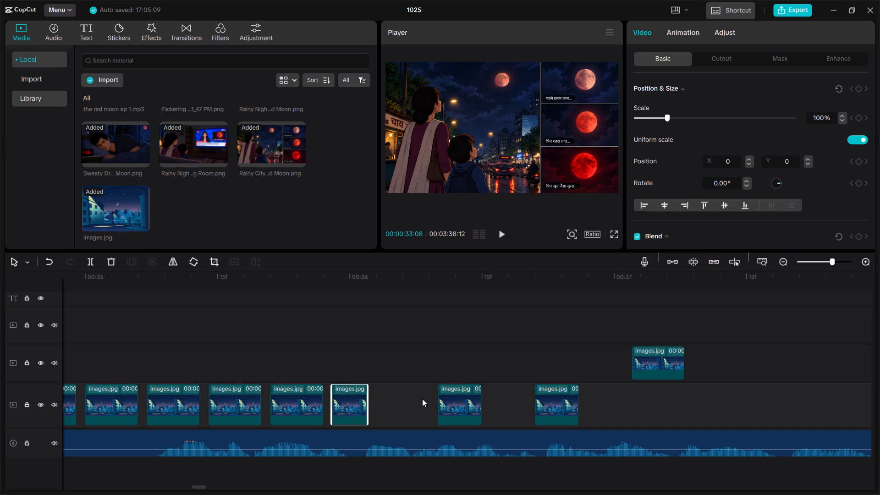
left_click_drag(451, 401, 390, 403)
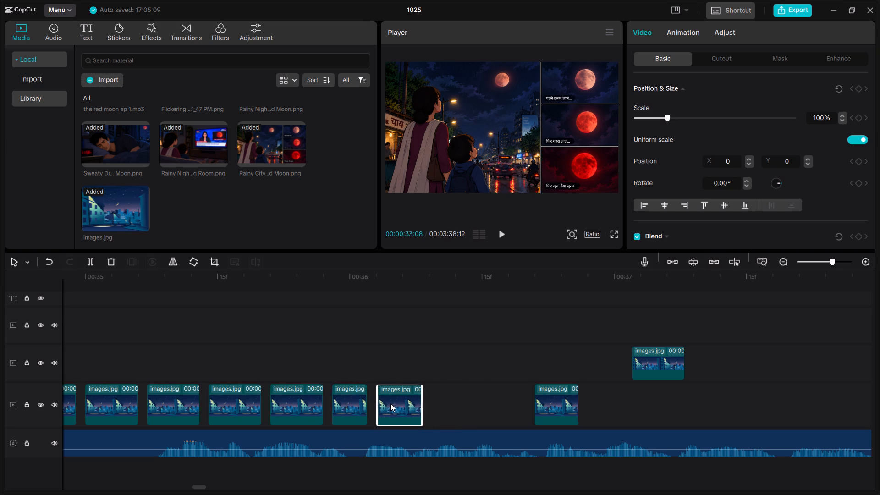
left_click_drag(390, 403, 388, 403)
Trim the end of the seventh images.jpg flash to make it shorter than its neighbours, playing back the flicker around the edit.
key("space")
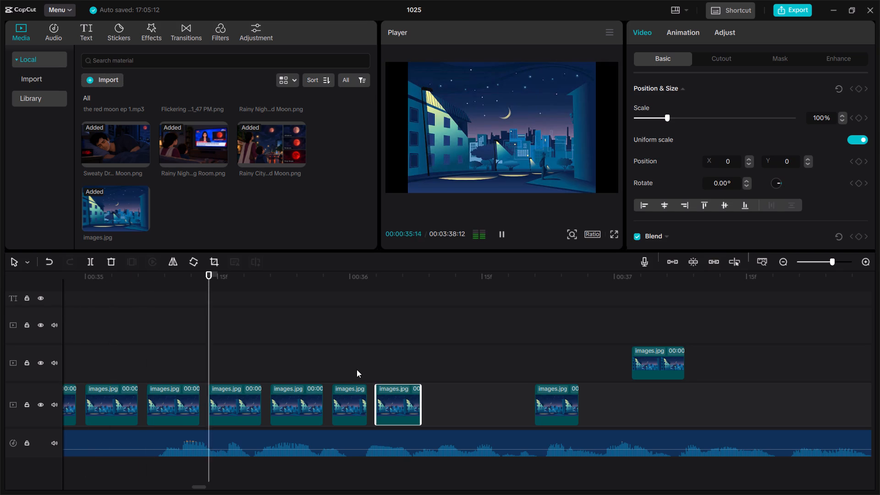
key("space")
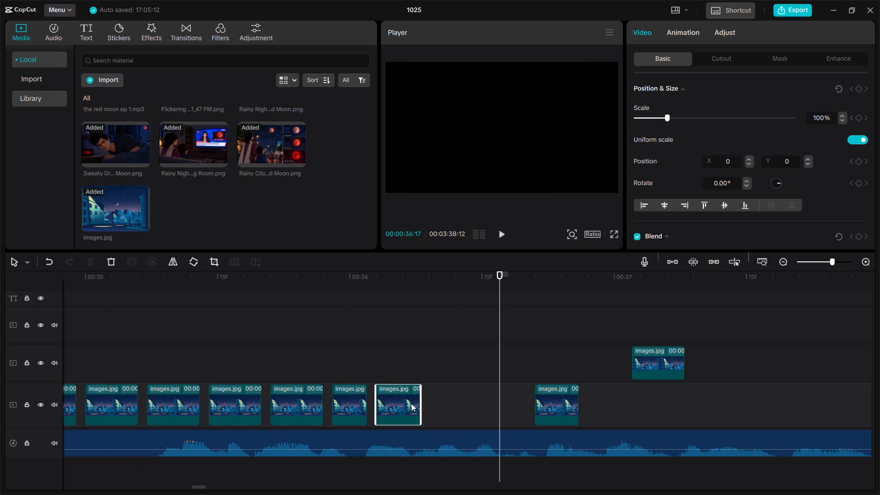
left_click_drag(419, 401, 402, 407)
key("space")
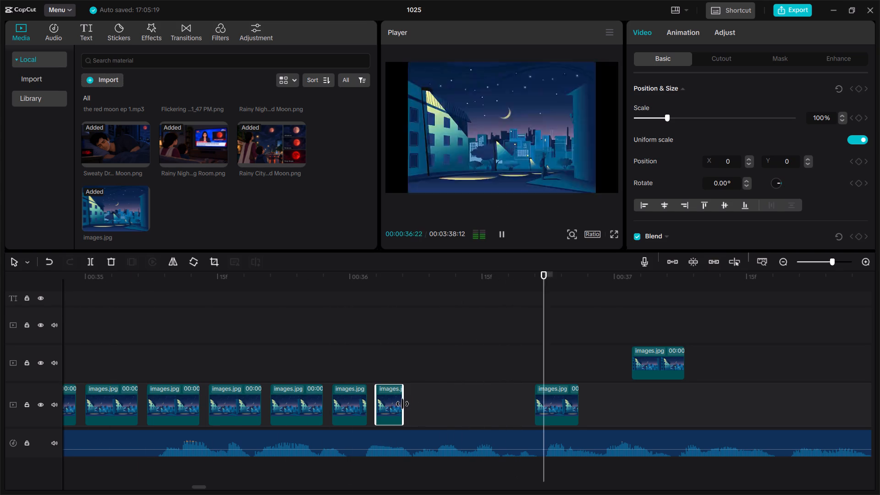
key("space")
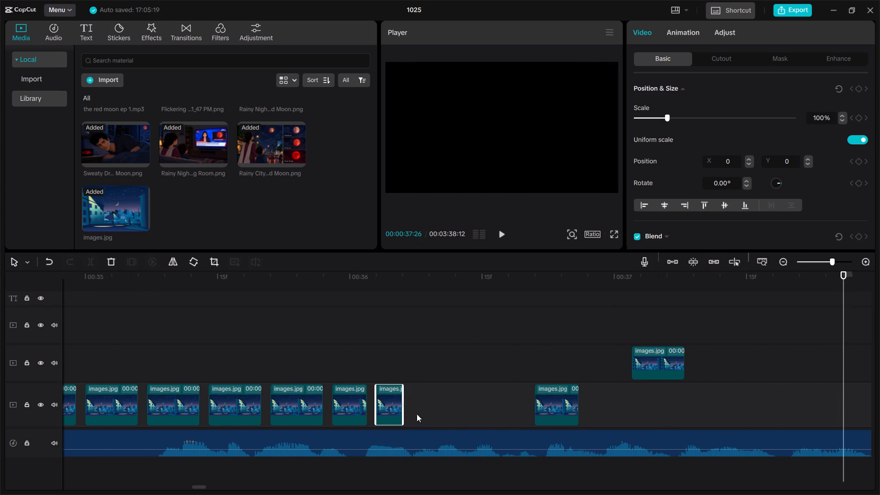
Move the eighth flash and the images.jpg copy from the track above onto the main track right after the seventh, with short gaps.
left_click_drag(547, 397, 435, 407)
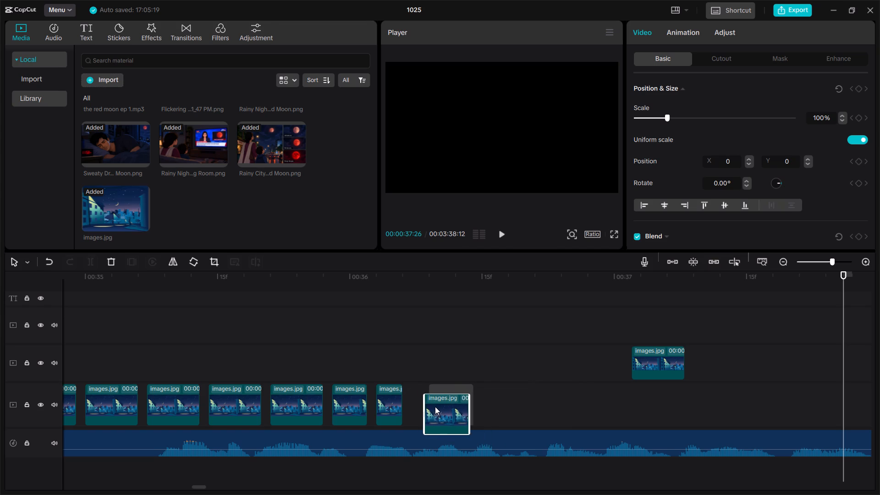
left_click_drag(435, 407, 420, 400)
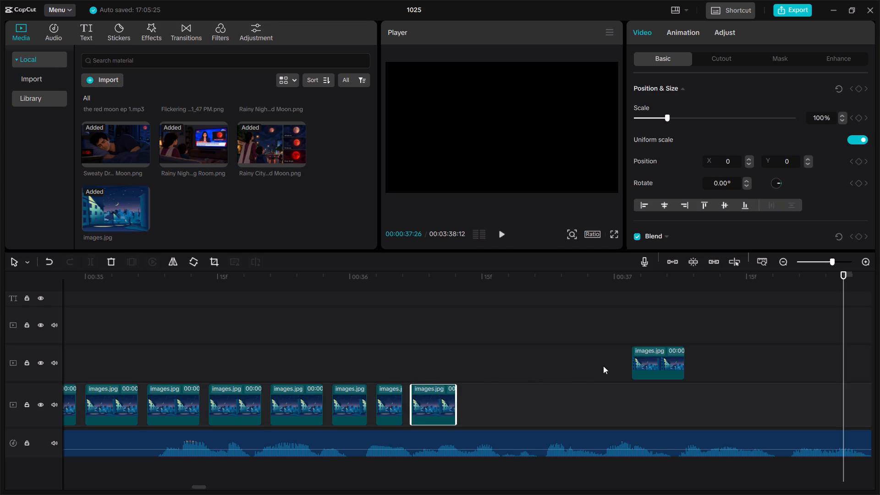
left_click_drag(659, 356, 488, 399)
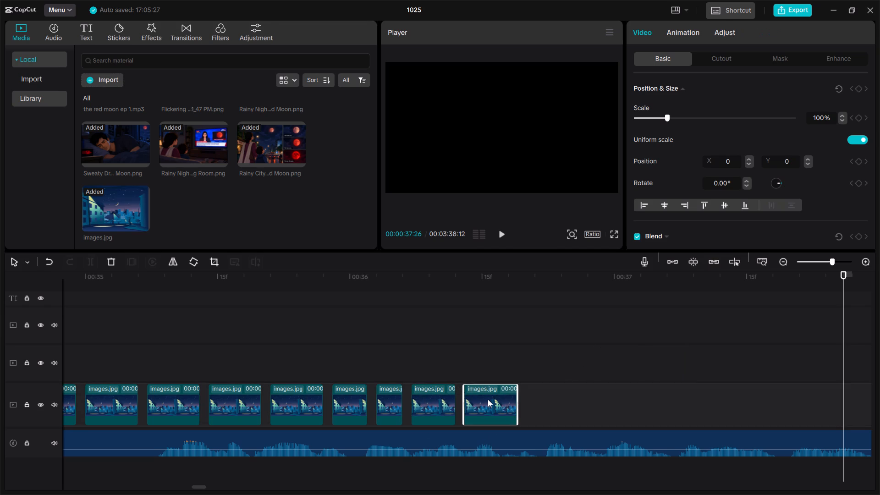
Paste two more images.jpg copies at 00:00:37:26 and move them onto the main track as the tenth and eleventh flashes, with short gaps.
key("ctrl+v")
left_click_drag(518, 369, 279, 429)
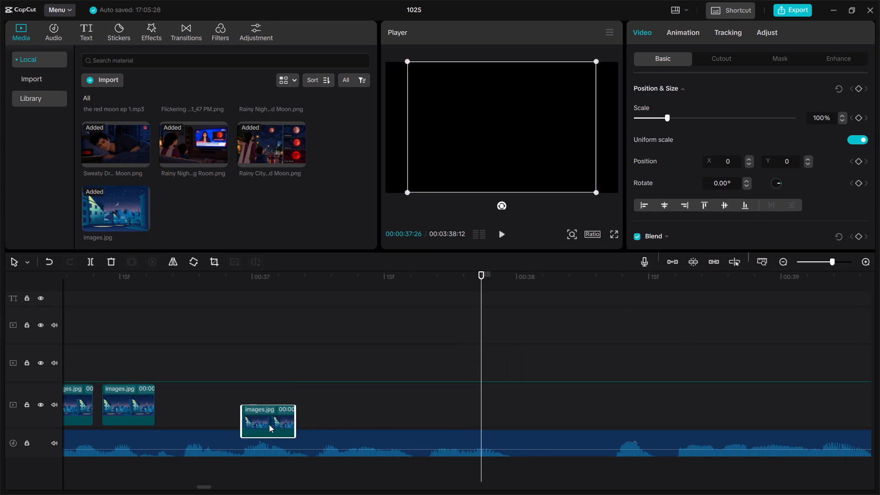
left_click_drag(279, 401, 200, 445)
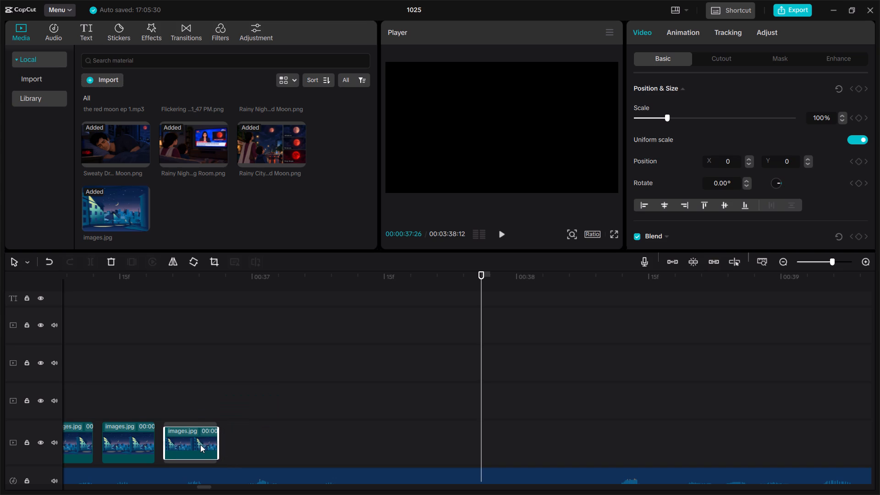
left_click_drag(200, 445, 197, 445)
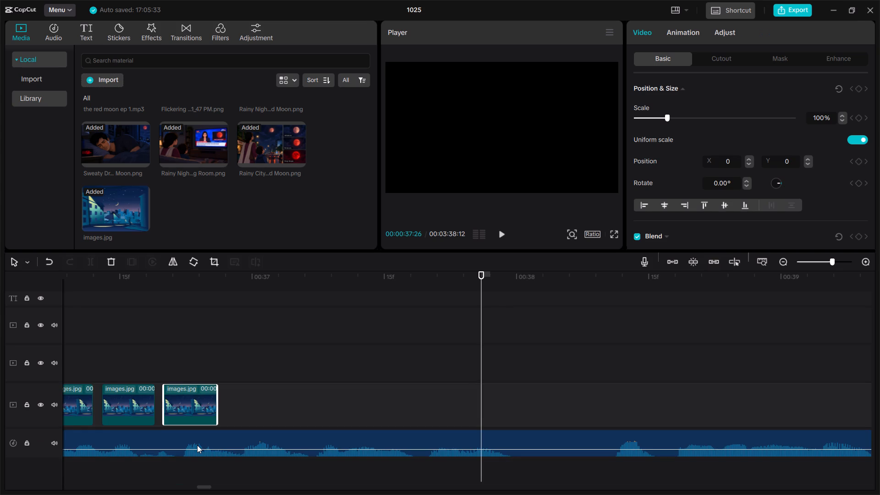
key("ctrl+v")
left_click_drag(511, 363, 286, 418)
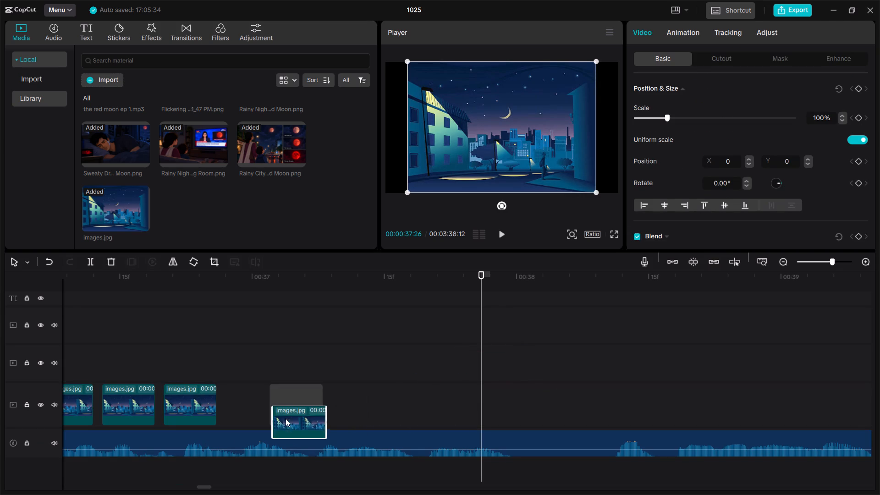
left_click_drag(286, 418, 253, 410)
Copy the eleventh images.jpg flash, paste it twice and place the copies on the main track as the twelfth and thirteenth flashes.
key("ctrl+c")
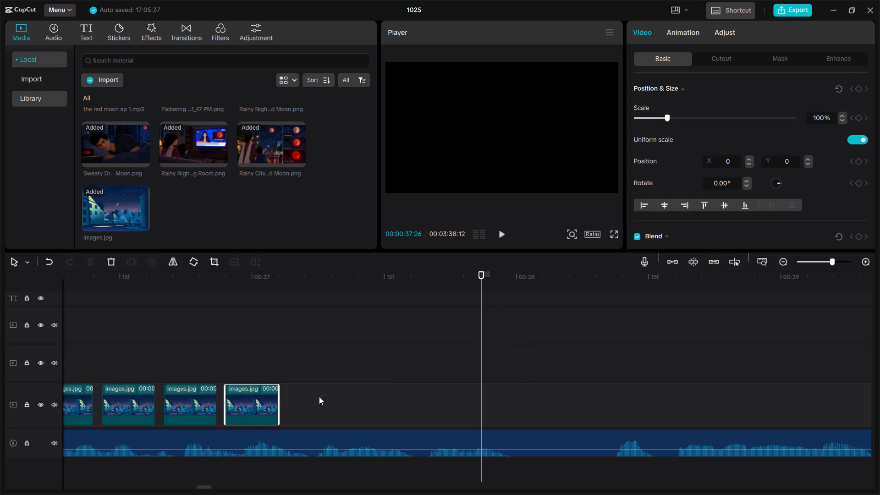
key("ctrl+v")
left_click_drag(490, 366, 287, 417)
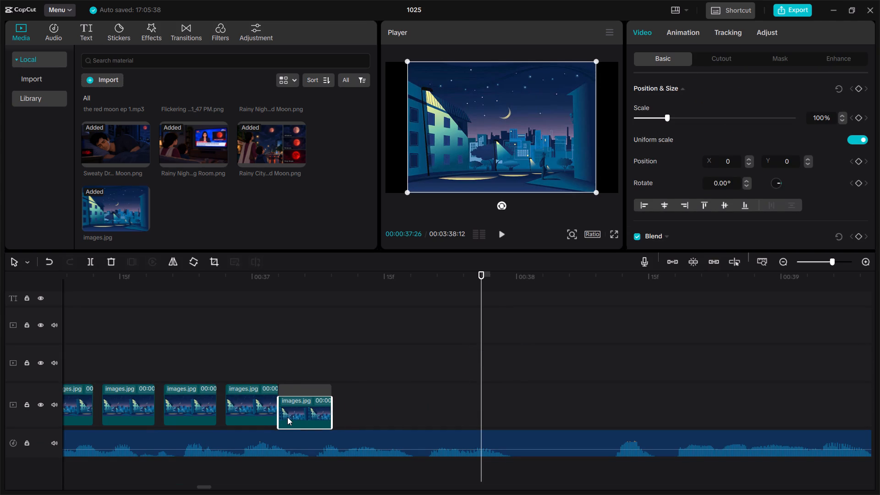
left_click_drag(287, 417, 293, 412)
key("ctrl+v")
left_click_drag(485, 365, 352, 418)
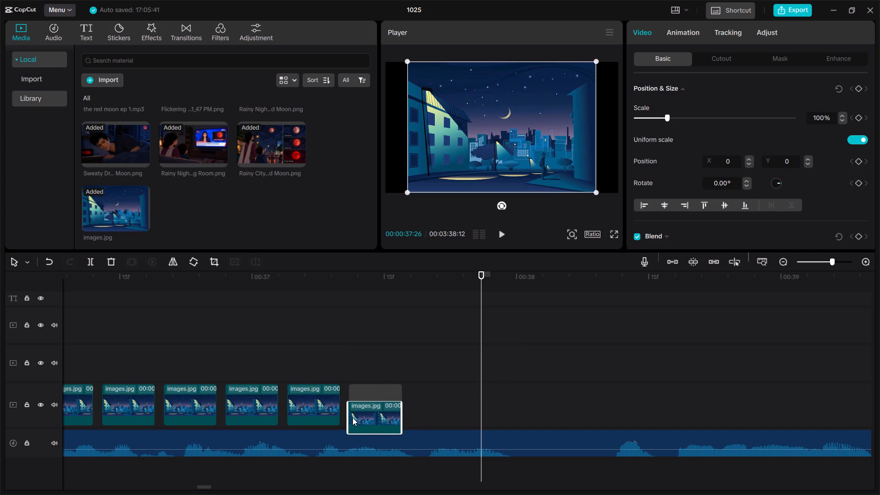
left_click_drag(352, 418, 352, 417)
Paste three more images.jpg copies and place them on the main track as the fourteenth to sixteenth flashes, keeping the short gaps.
key("ctrl+v")
left_click_drag(508, 371, 420, 408)
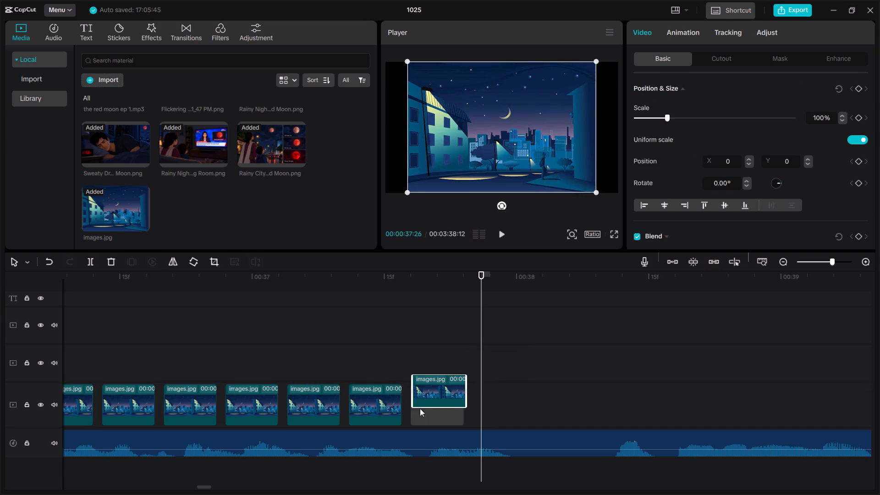
left_click_drag(420, 408, 434, 411)
key("ctrl+v")
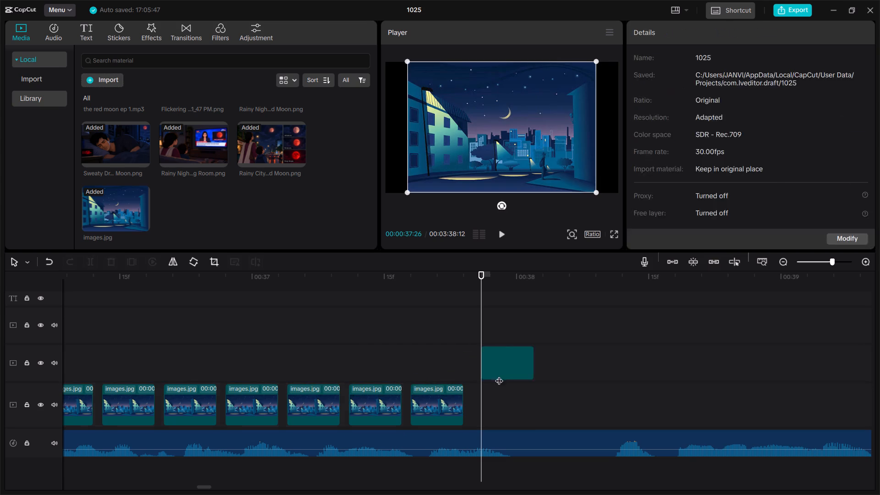
left_click_drag(506, 362, 495, 397)
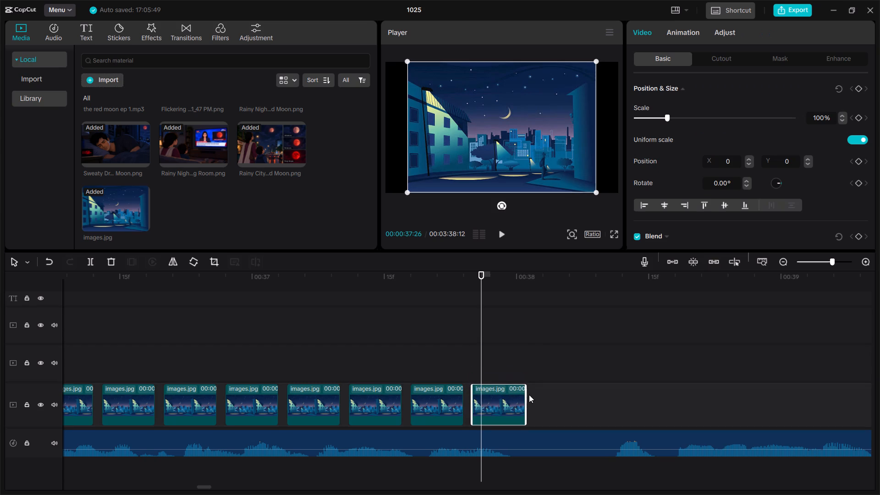
key("ctrl+v")
left_click_drag(512, 363, 567, 410)
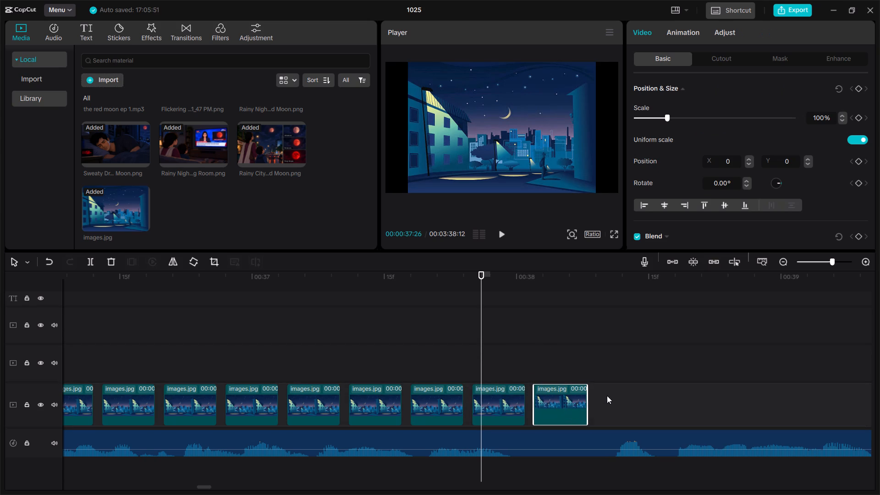
Play the video from 00:00:12:27 to 00:00:40:11 to review the scene timing and the finished flicker against the narration.
left_click(809, 259)
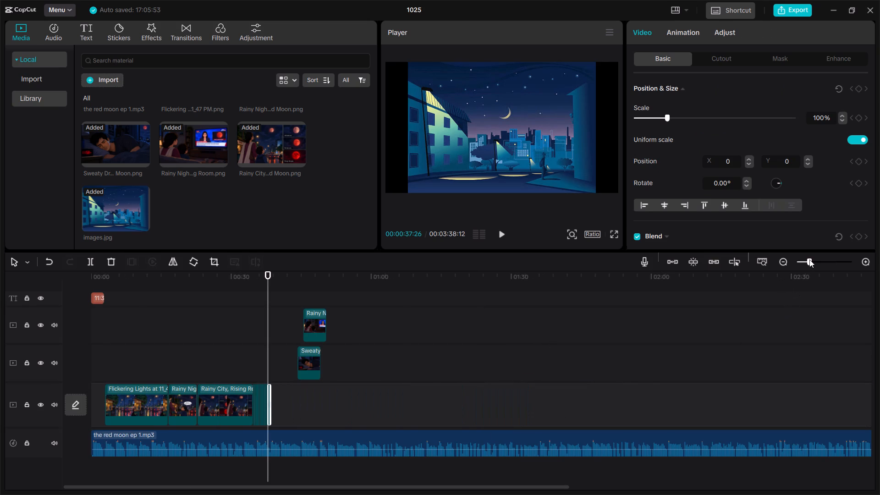
left_click(151, 367)
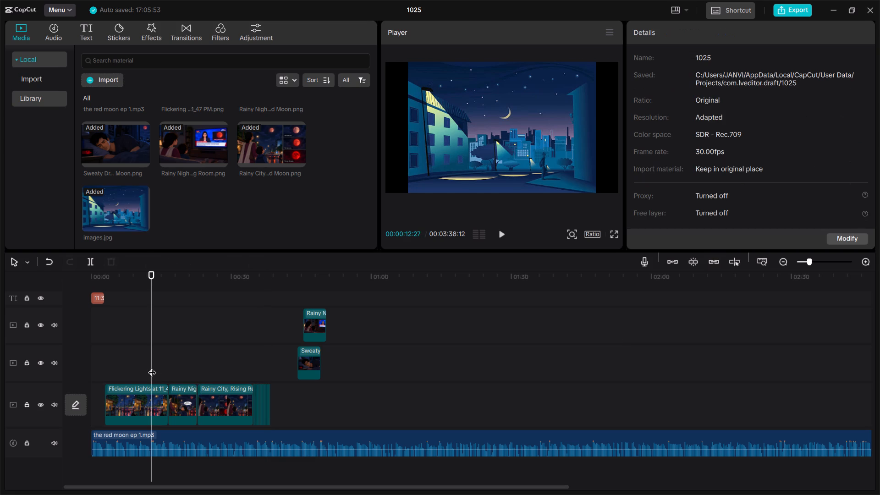
key("space")
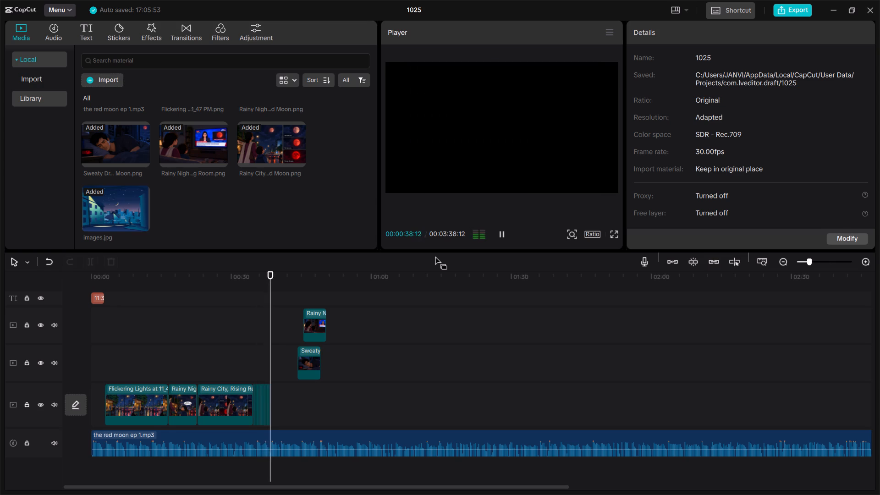
key("space")
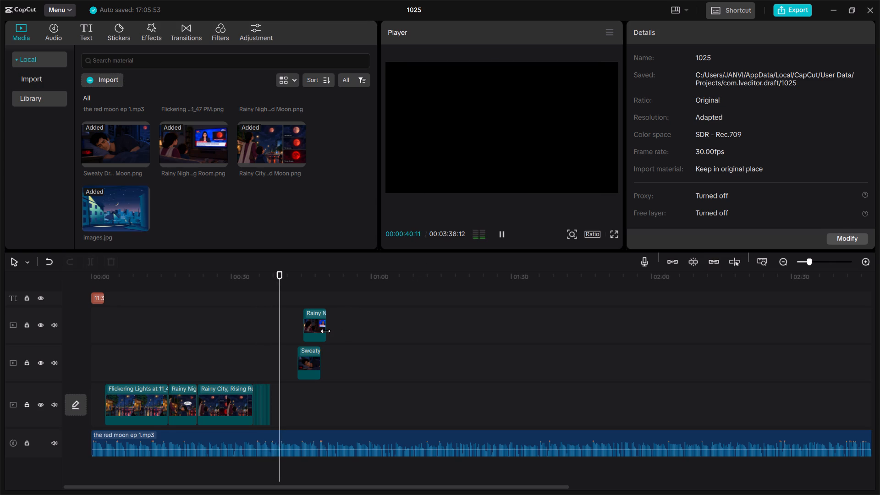
Move the Rainy Night News in a Cozy Living Room clip to the track above the main one, starting where the last flash ends.
left_click(817, 263)
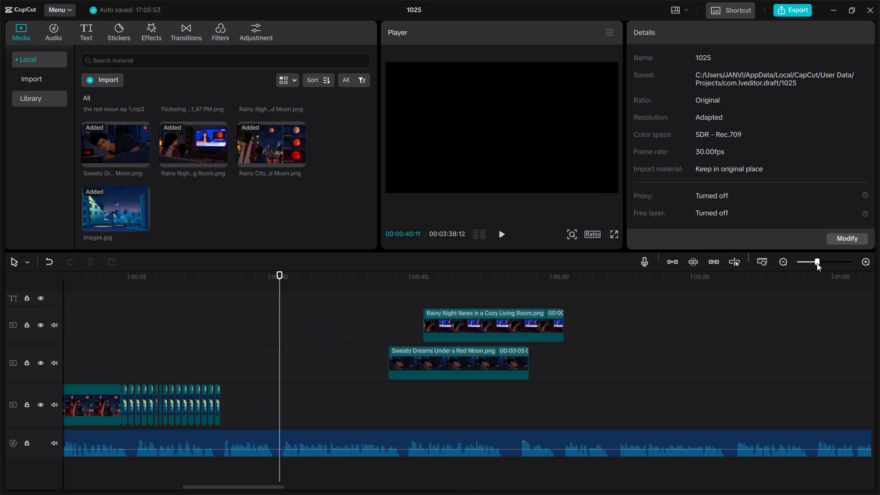
left_click_drag(467, 321, 288, 403)
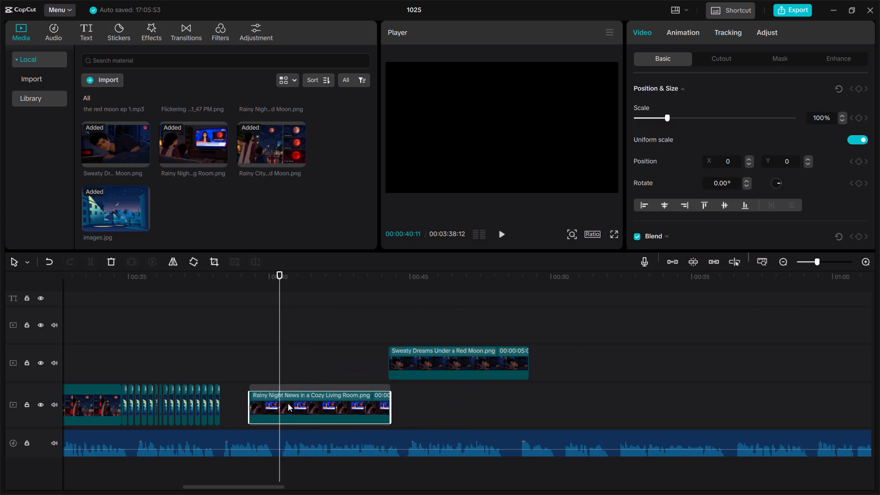
left_click_drag(288, 403, 263, 404)
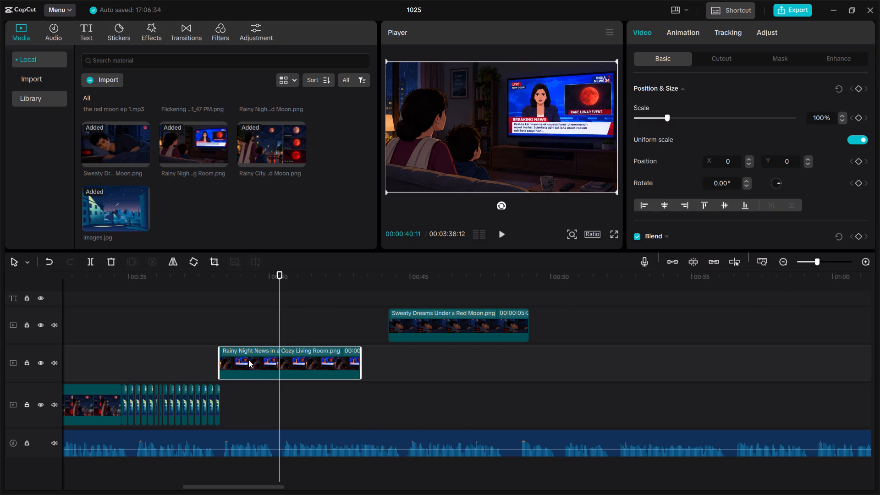
Play the narration on to 00:00:49:09 and extend the end of the Rainy Night News clip to a duration of 00:00:09:18.
left_click(178, 322)
key("space")
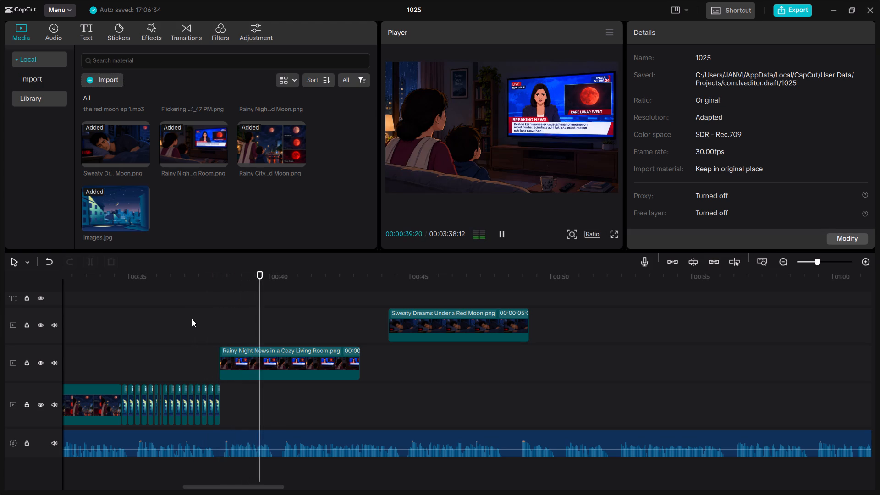
left_click(502, 233)
left_click(502, 233)
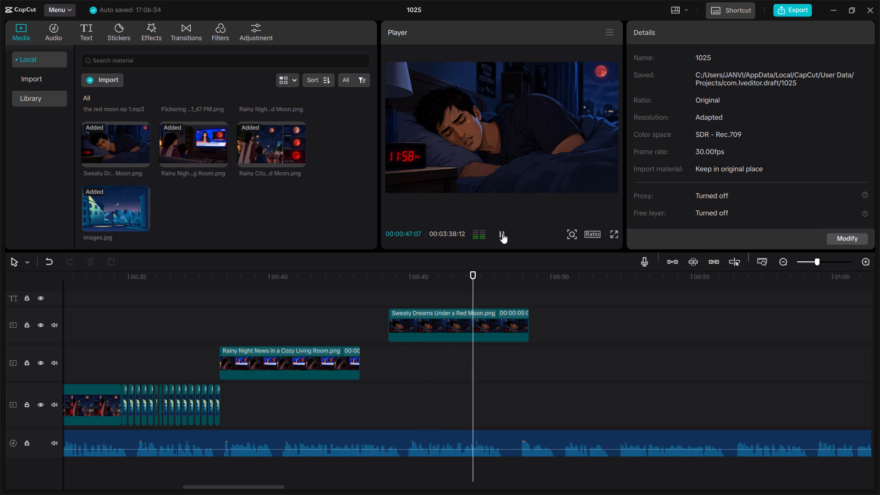
left_click(502, 233)
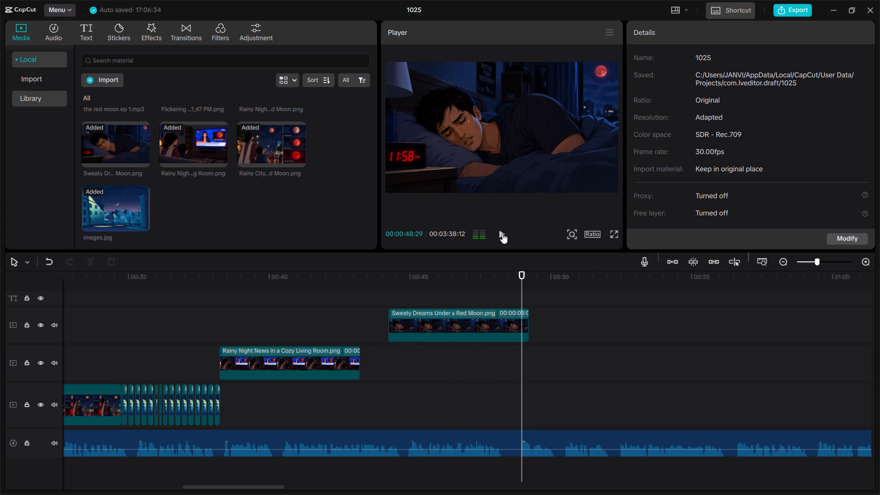
double_click(502, 233)
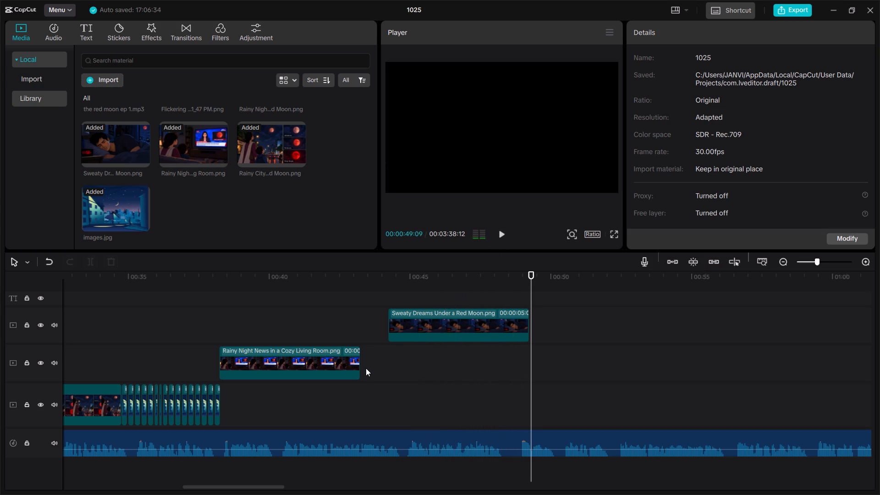
left_click_drag(359, 358, 488, 370)
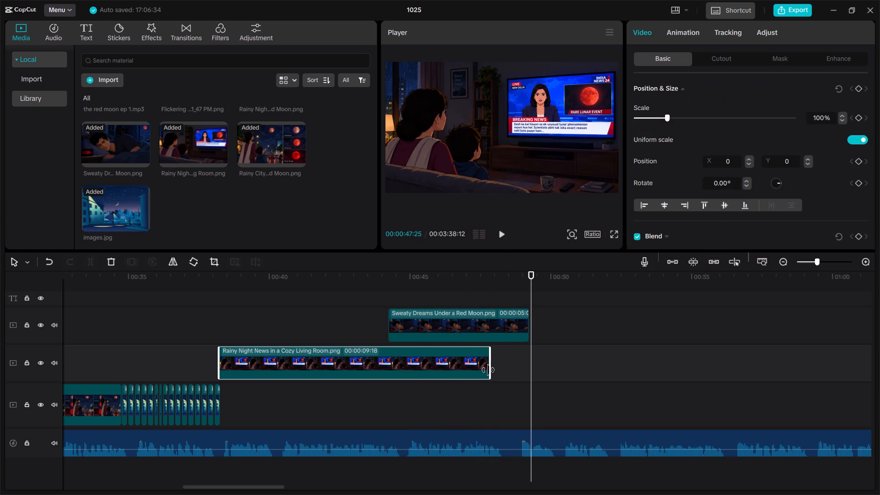
left_click_drag(488, 370, 489, 371)
Move the Sweaty Dreams Under a Red Moon clip onto the main track at about 00:47 and check it against the narration from 00:00:44:05.
left_click_drag(469, 319, 568, 407)
left_click_drag(564, 390, 553, 392)
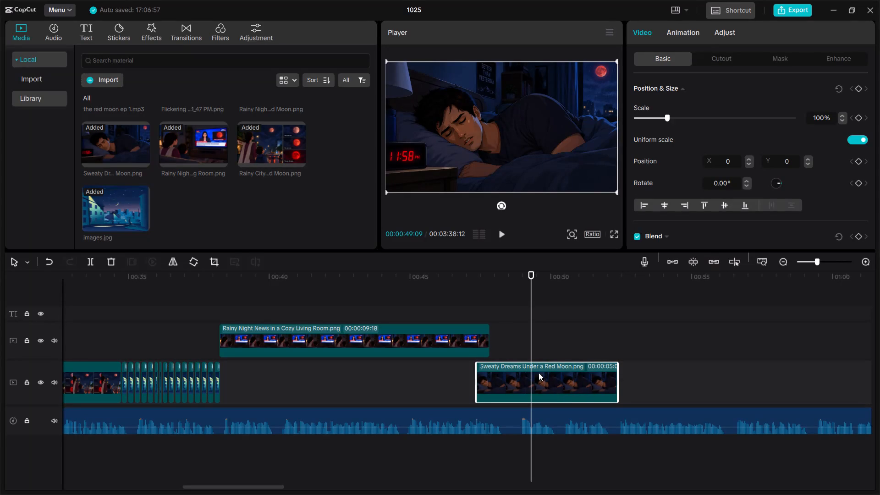
left_click(387, 308)
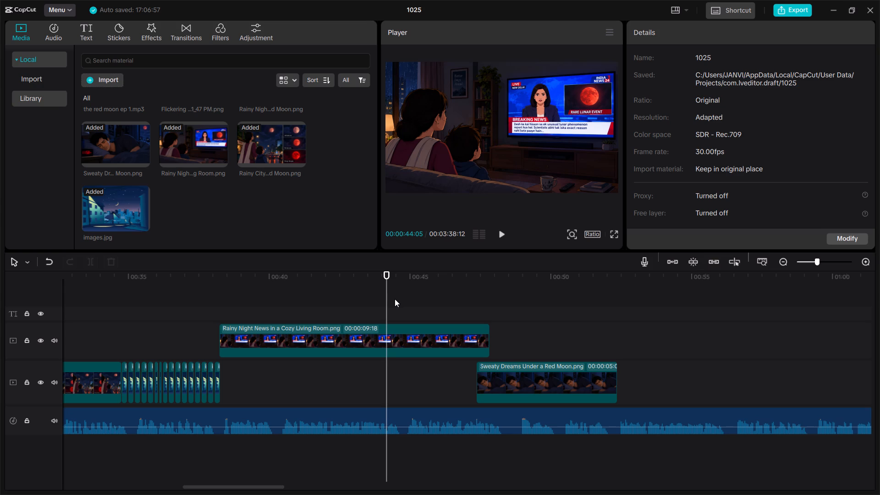
key("space")
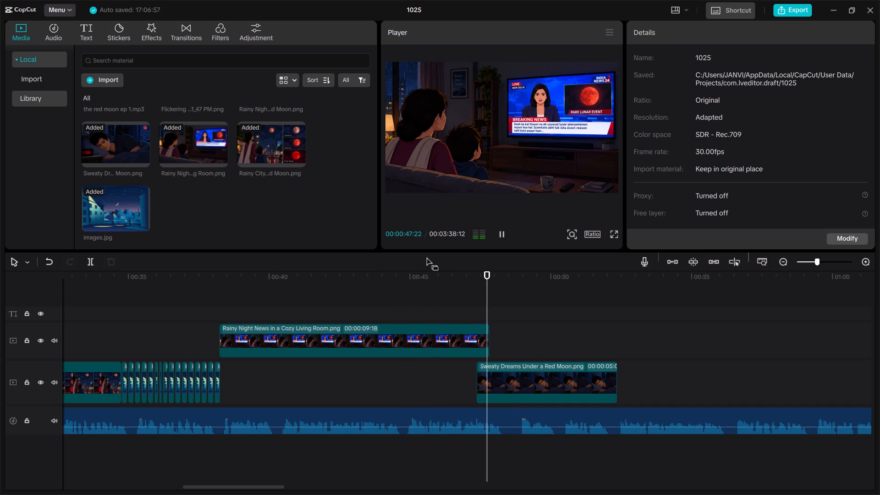
left_click(501, 237)
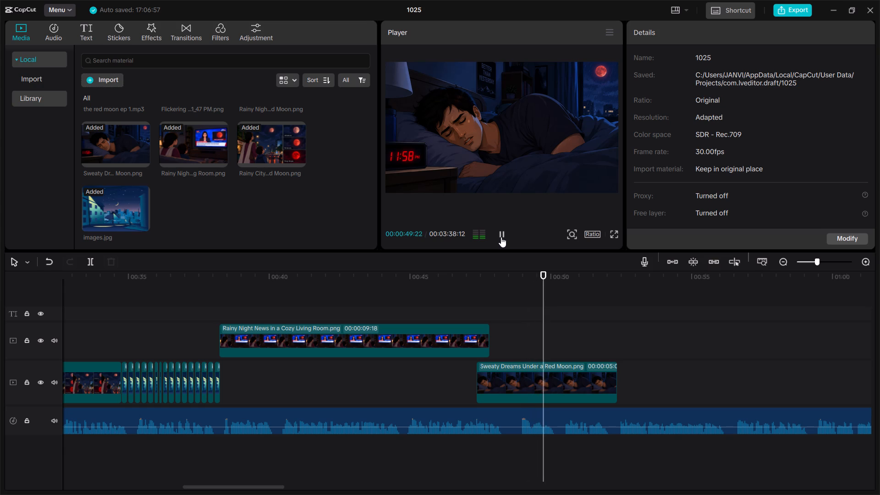
left_click(479, 384)
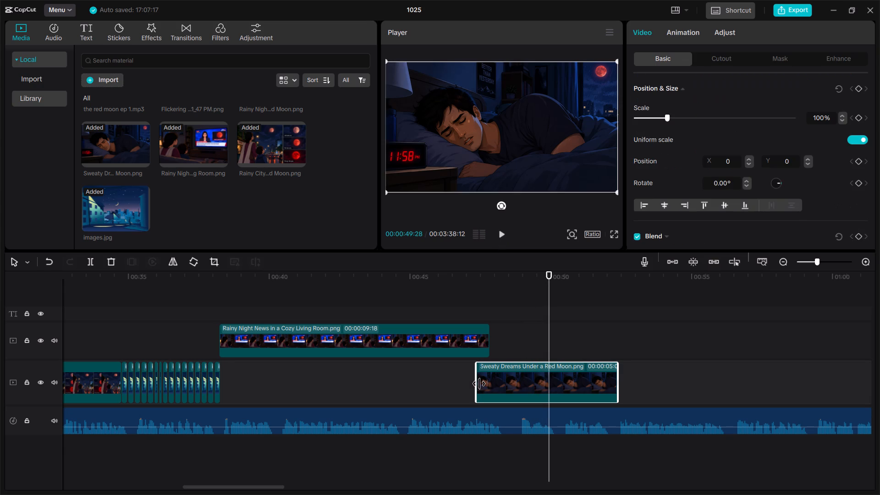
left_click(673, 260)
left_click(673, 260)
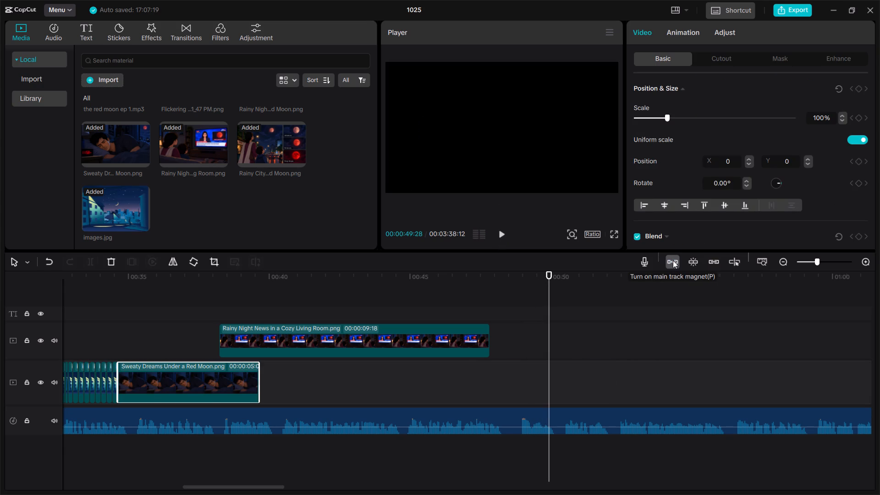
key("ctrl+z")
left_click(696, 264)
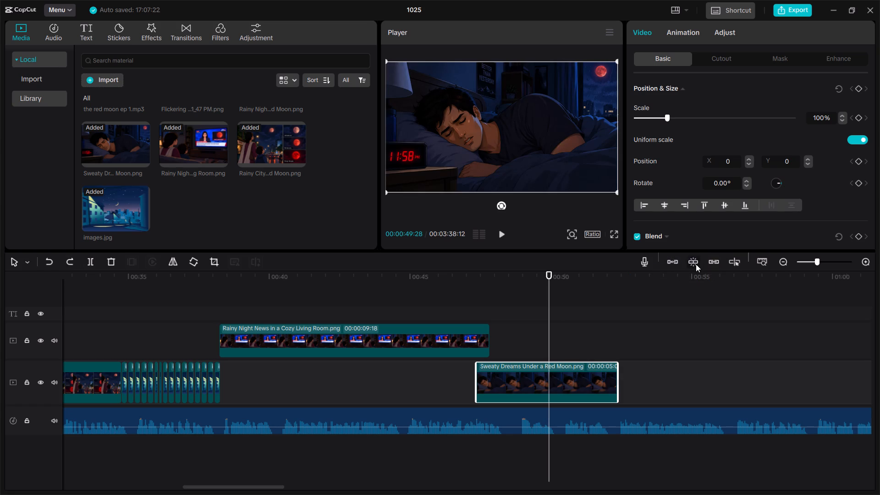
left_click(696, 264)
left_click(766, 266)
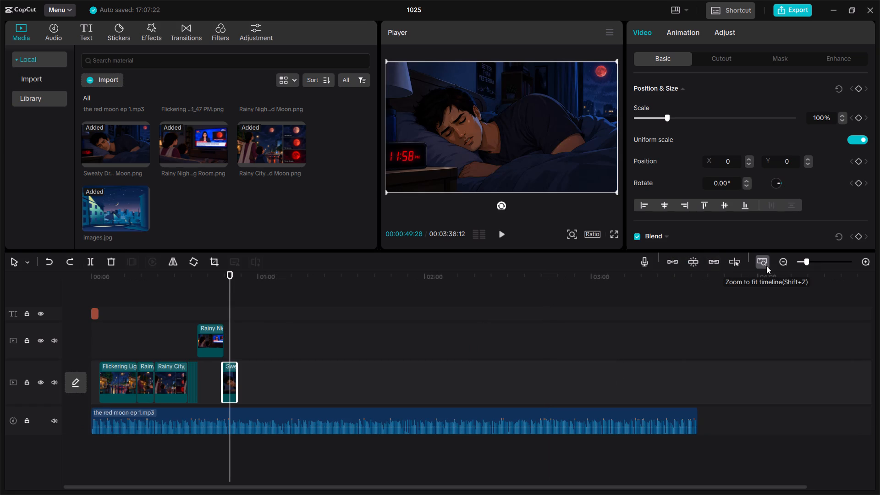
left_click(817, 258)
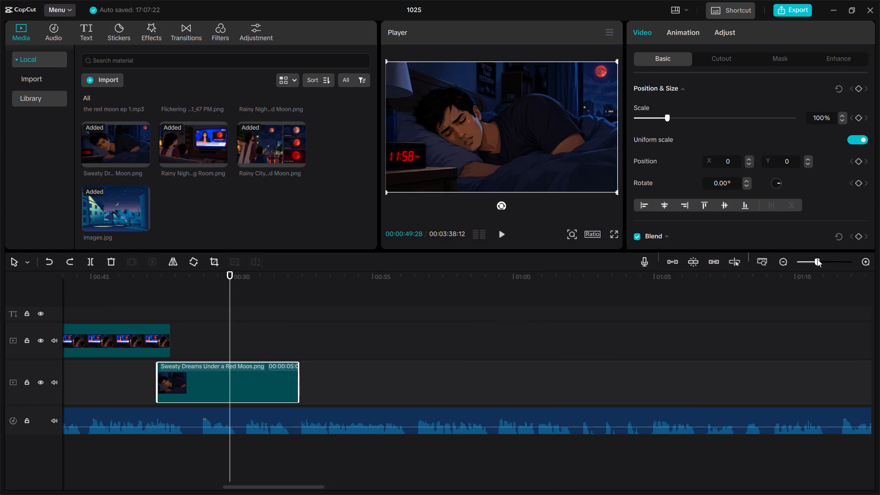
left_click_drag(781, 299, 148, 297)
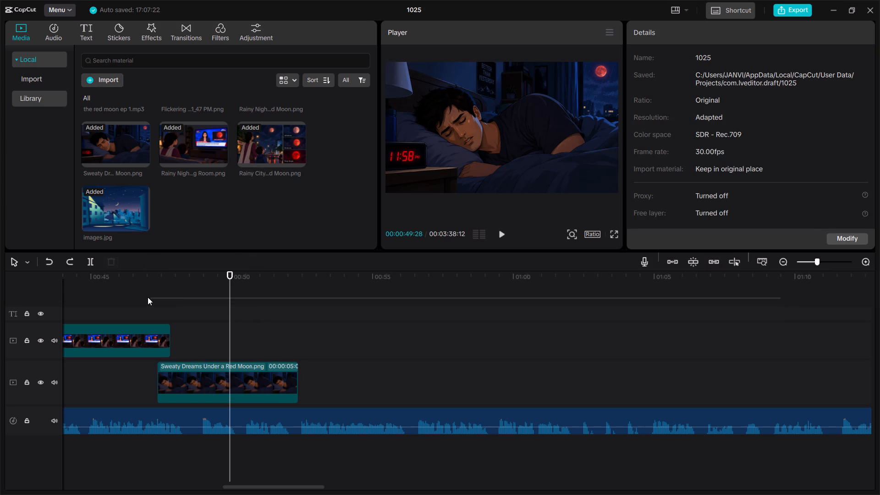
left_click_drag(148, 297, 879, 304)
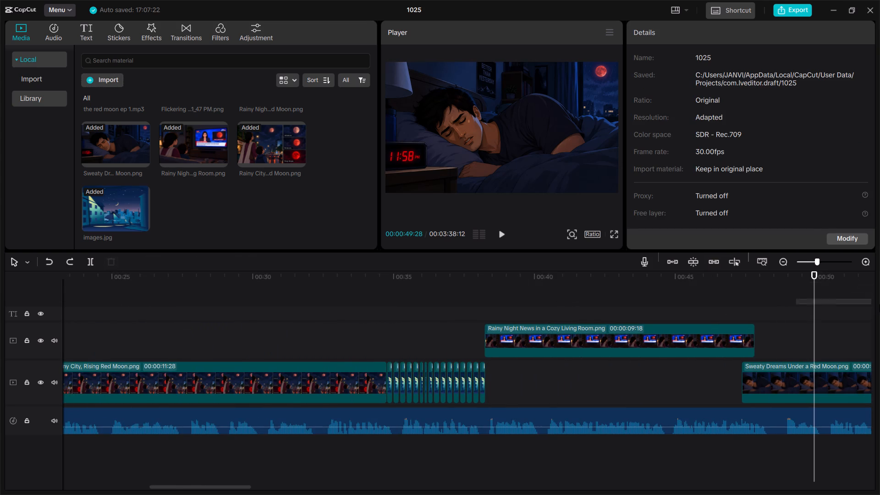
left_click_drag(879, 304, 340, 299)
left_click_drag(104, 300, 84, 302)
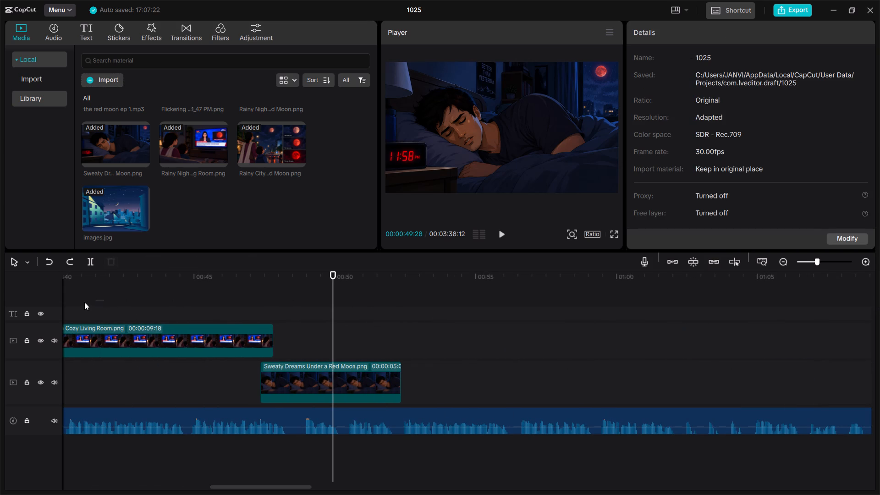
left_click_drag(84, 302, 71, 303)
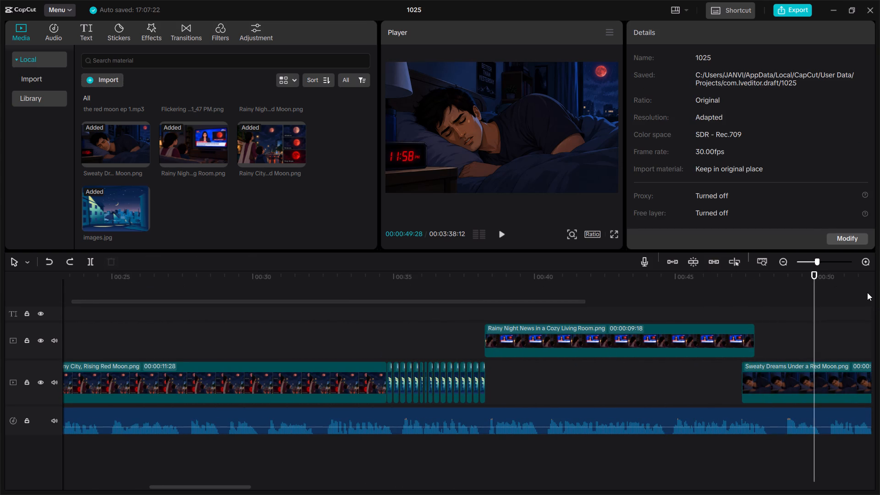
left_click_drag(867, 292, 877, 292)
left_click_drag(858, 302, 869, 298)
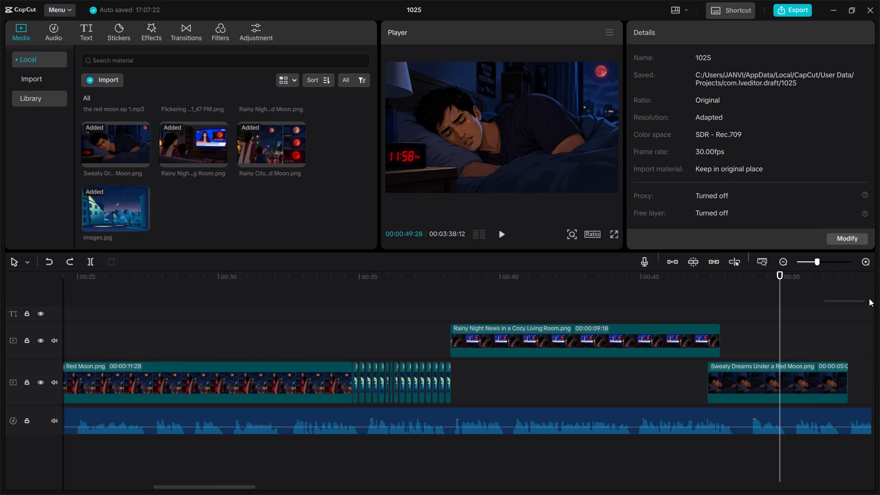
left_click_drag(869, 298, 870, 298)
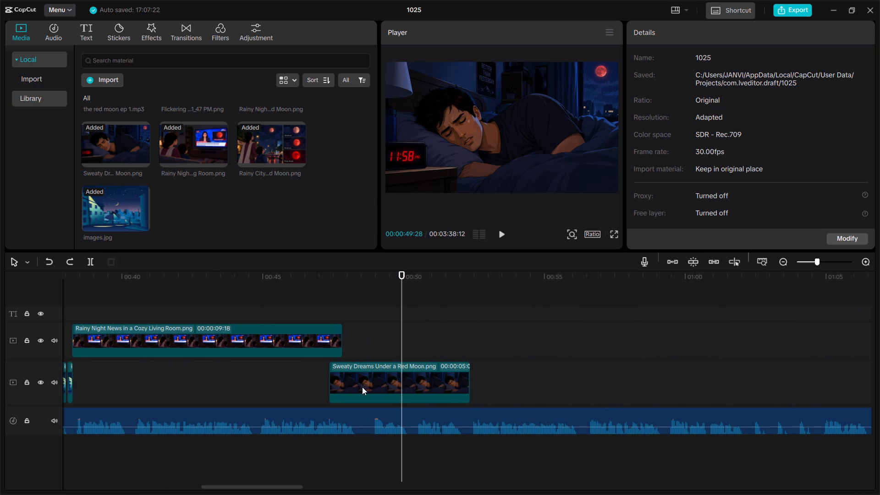
Shift the Sweaty Dreams Under a Red Moon clip along the main track to start at about 00:50, using the narration for timing.
left_click_drag(386, 390, 401, 395)
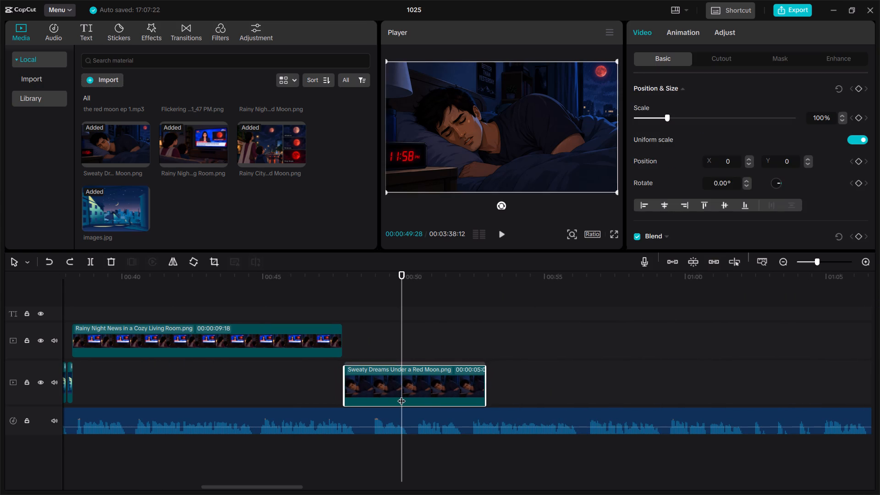
left_click_drag(401, 395, 400, 395)
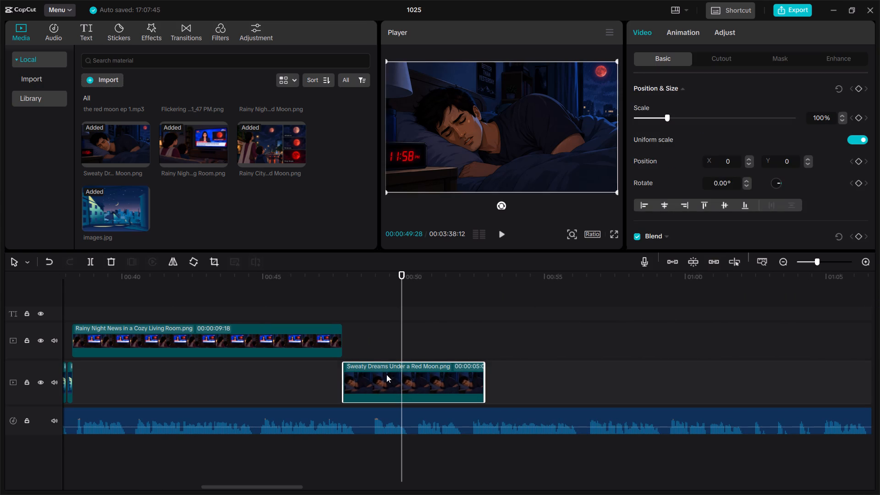
left_click(226, 292)
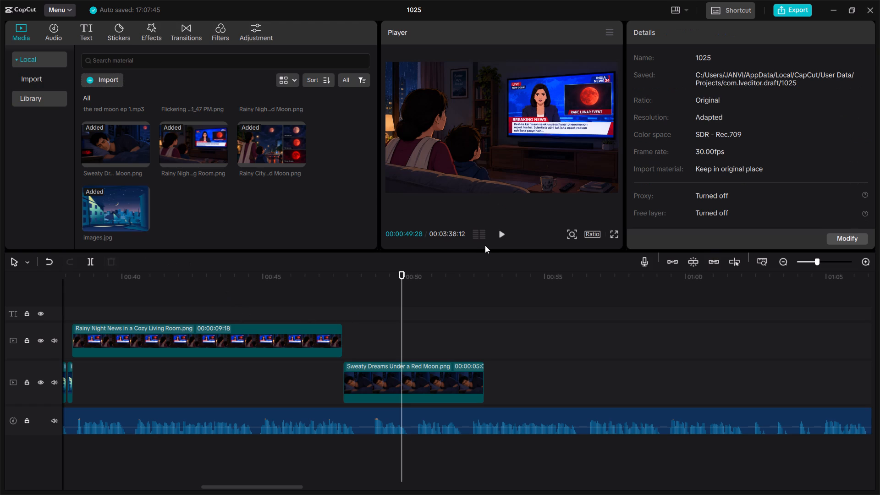
key("space")
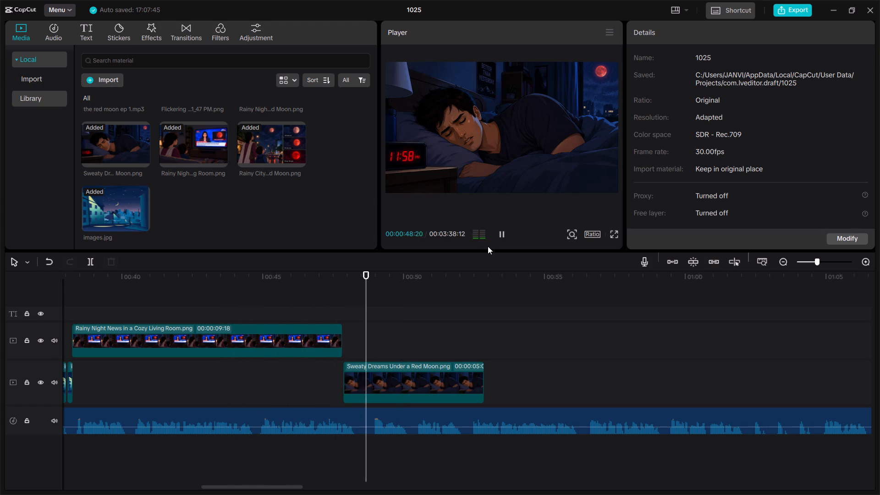
left_click(501, 234)
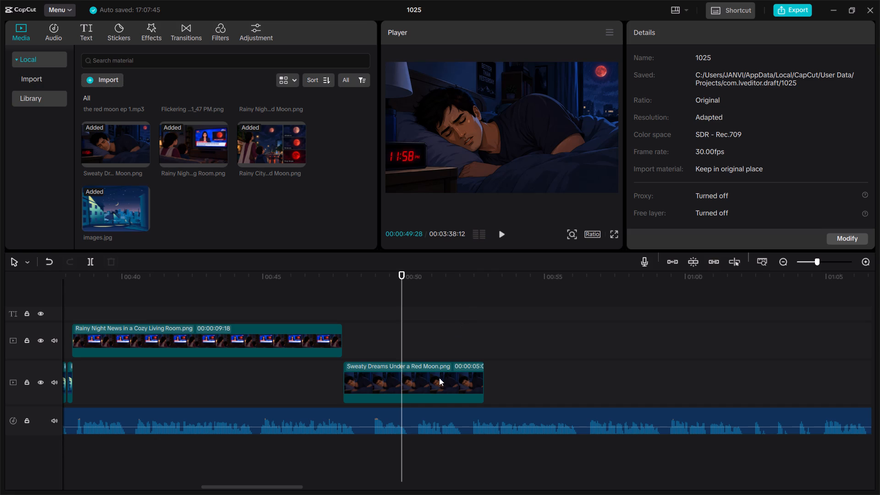
left_click_drag(439, 378, 500, 383)
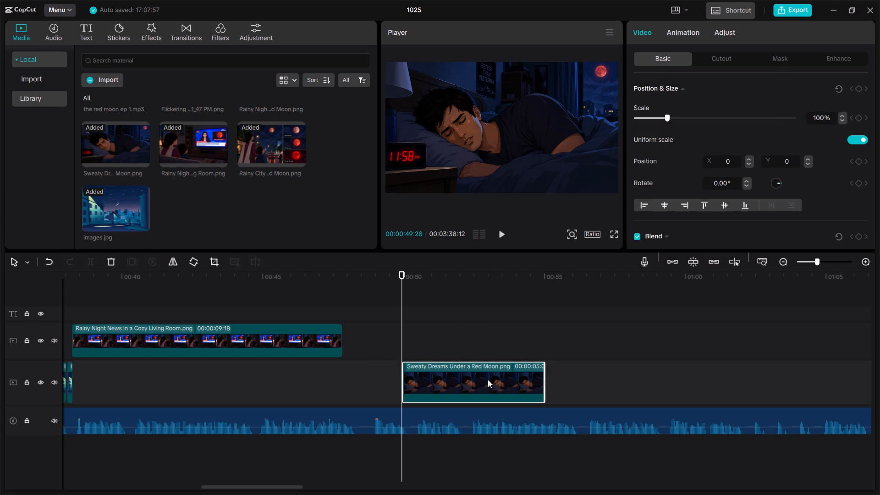
Extend the end of the Rainy Night News clip to a duration of 00:00:11:20, close to the start of the Sweaty Dreams clip.
left_click_drag(341, 341, 351, 340)
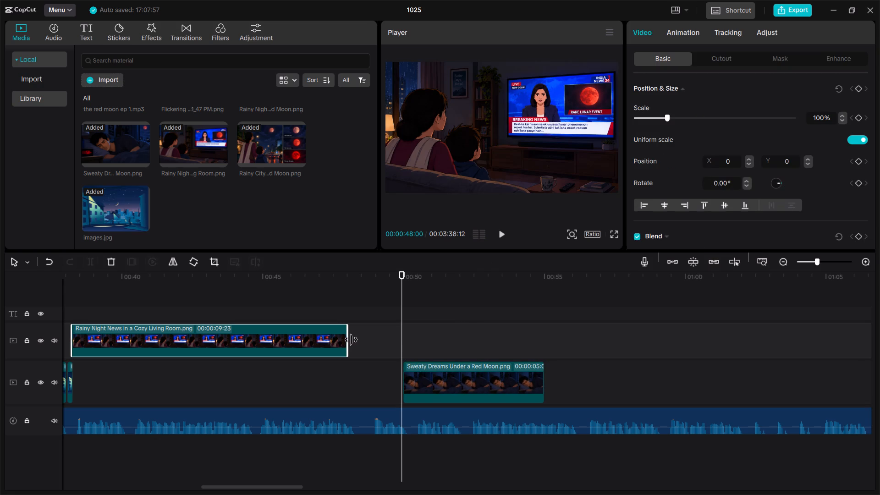
left_click_drag(351, 340, 399, 343)
Shorten the Sweaty Dreams Under a Red Moon clip to end at about 00:53, playing the narration to check the cut.
key("space")
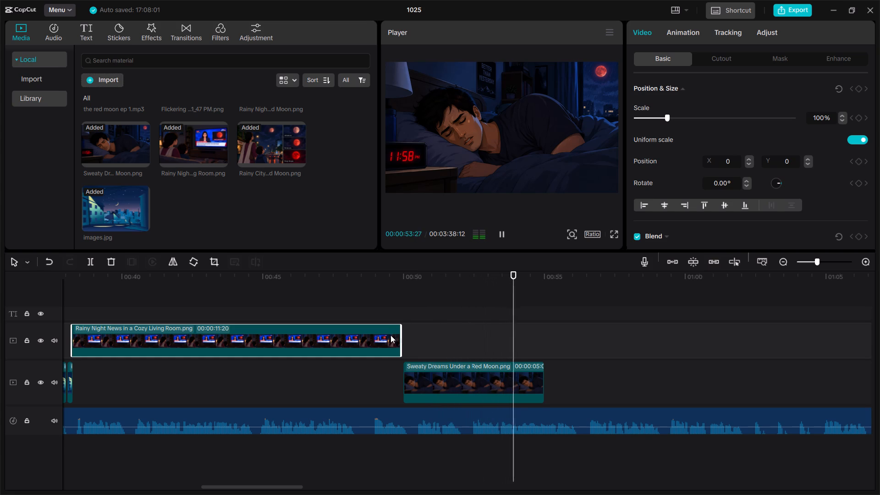
key("space")
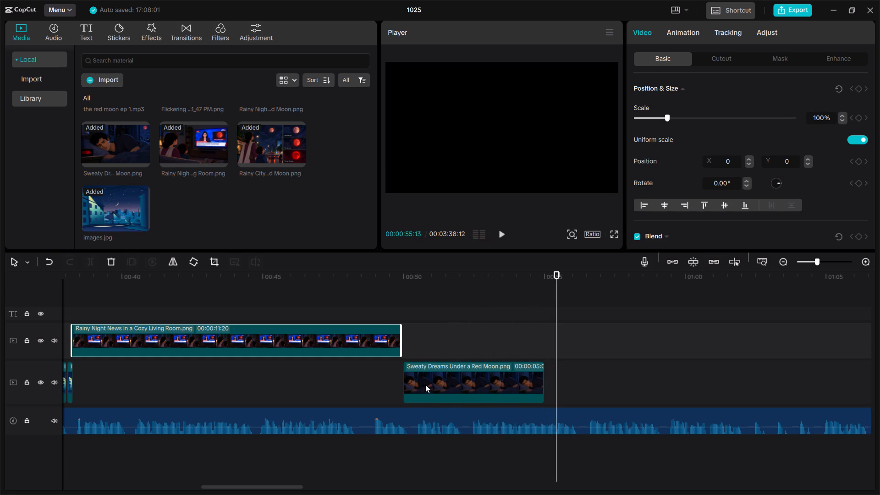
left_click(517, 384)
left_click_drag(543, 384, 521, 388)
left_click(436, 342)
key("space")
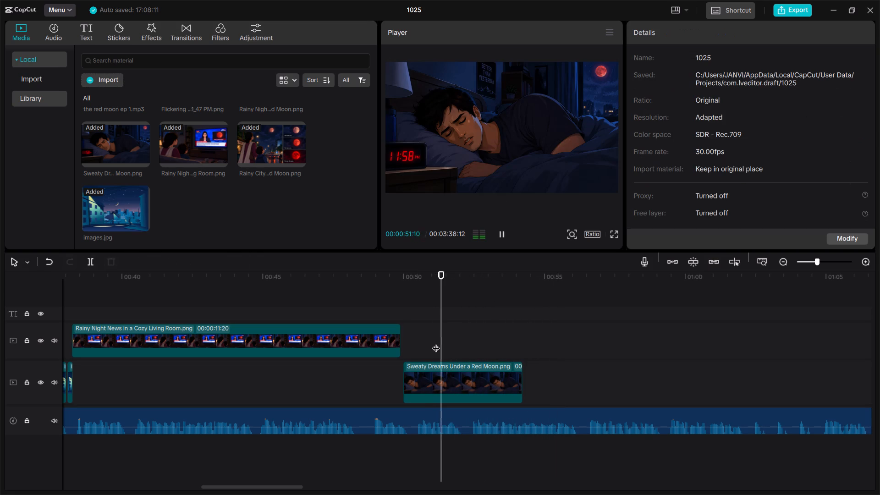
key("space")
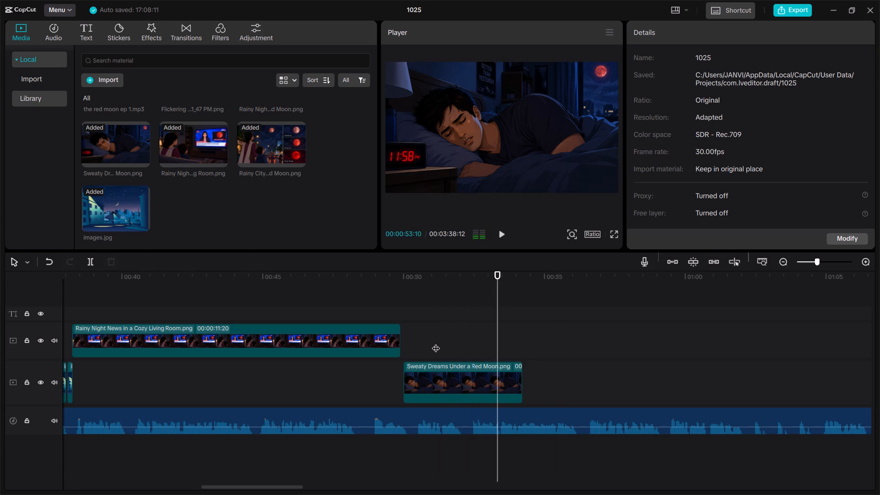
left_click_drag(521, 378, 489, 386)
left_click(432, 337)
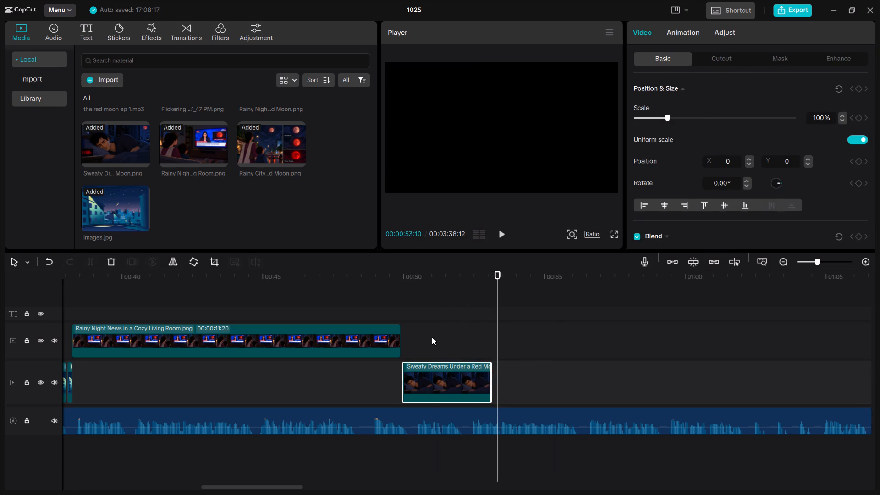
key("space")
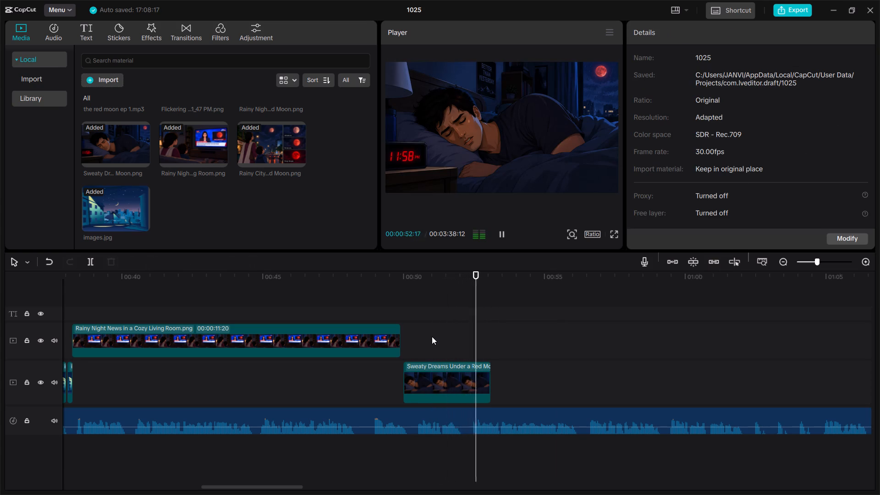
key("space")
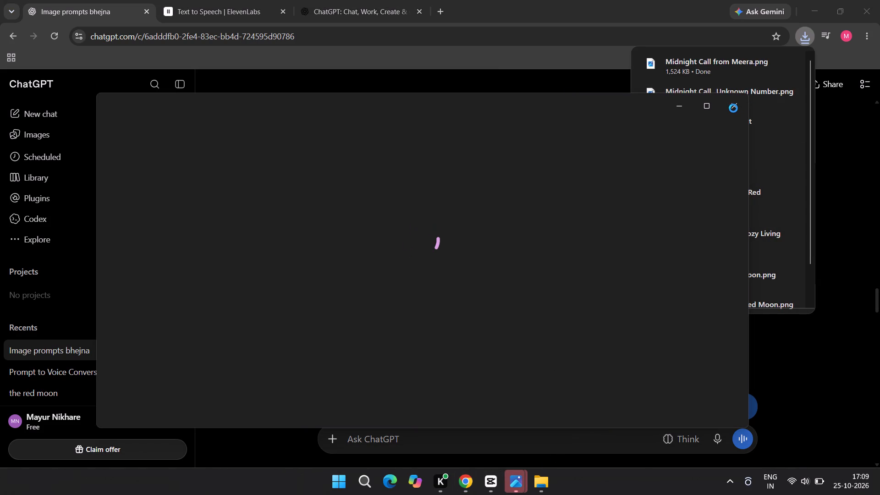
left_click(734, 108)
Switch to CapCut and import the Midnight Call from Meera, Midnight Call_ Unknown Number and Knocking in the Midnight Hallway images from Downloads.
left_click(483, 490)
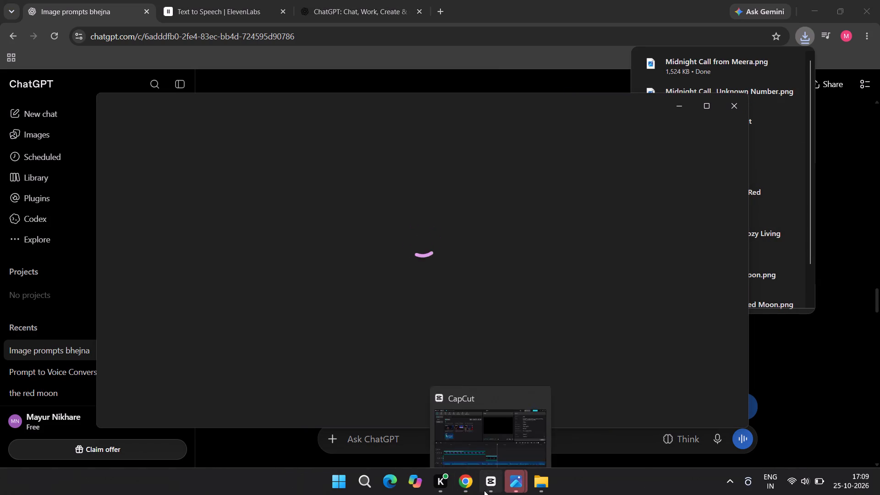
left_click(495, 478)
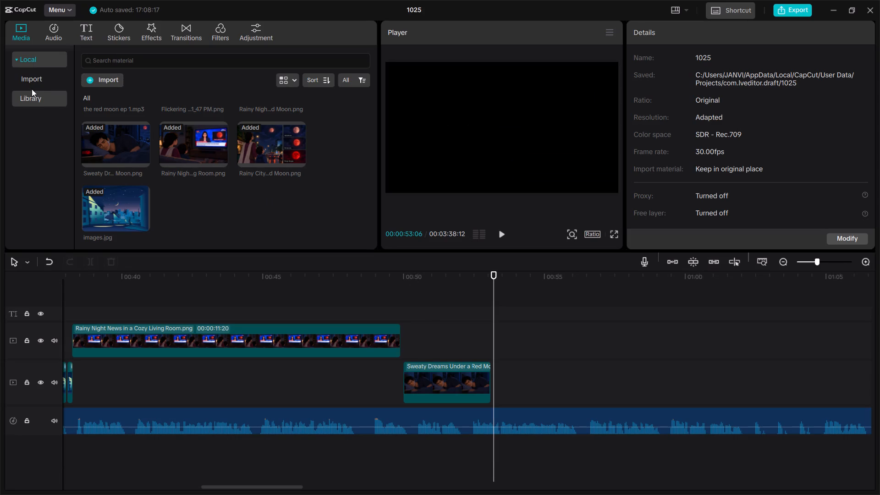
left_click(98, 82)
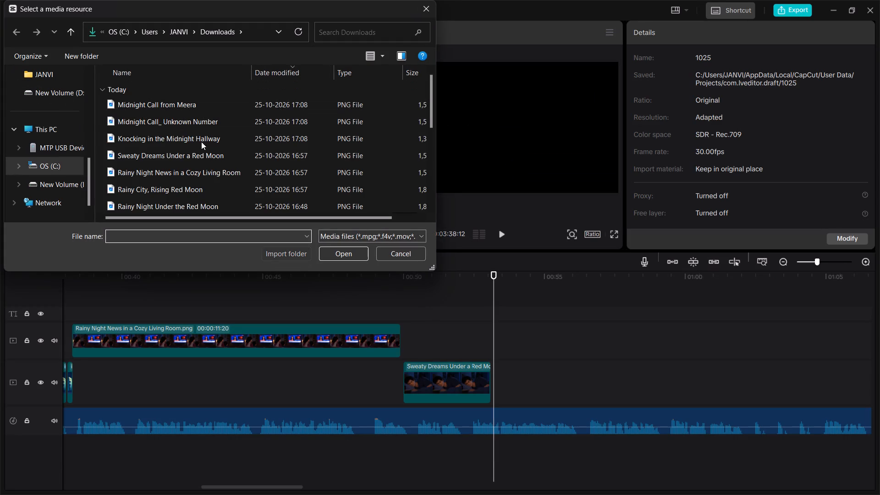
left_click_drag(250, 143, 213, 106)
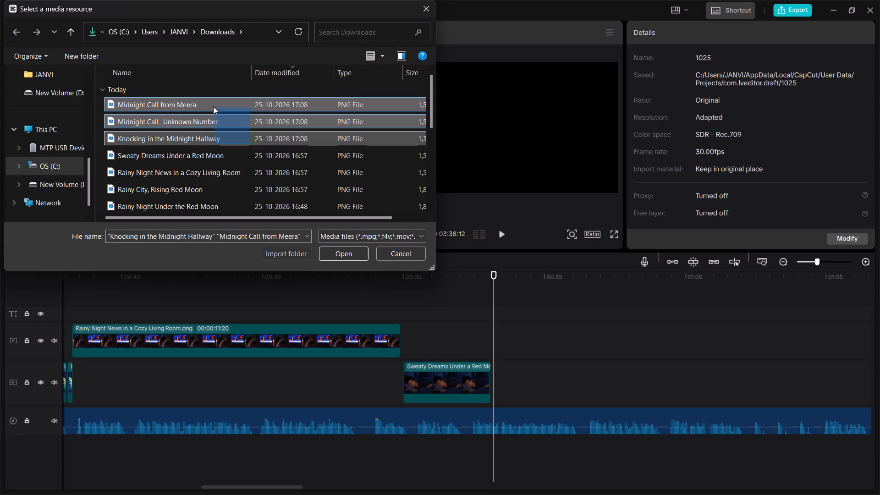
left_click_drag(213, 106, 210, 103)
key("Return")
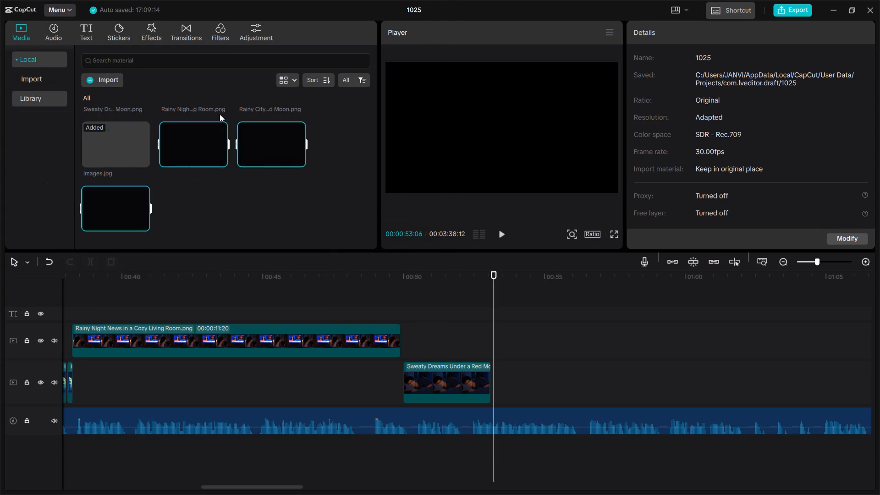
Play the narration around 00:50, and shift the Sweaty Dreams Under a Red Moon clip earlier to start where the Rainy Night News clip ends.
left_click(390, 302)
key("space")
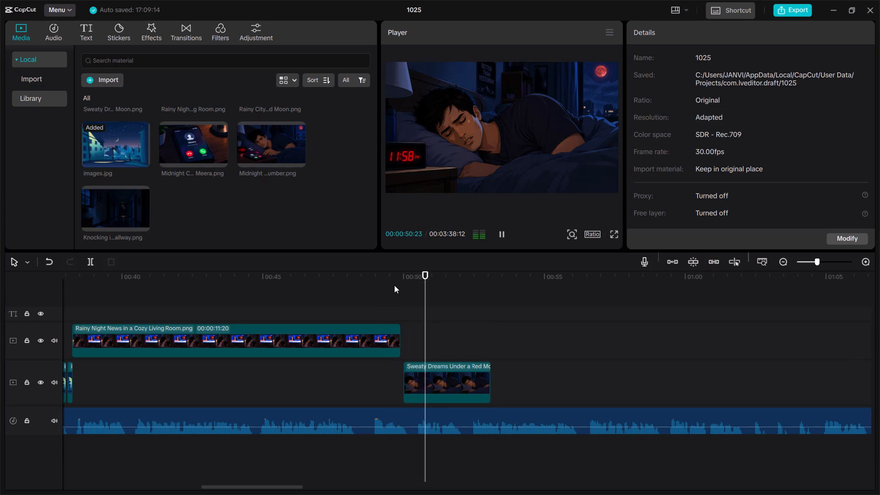
key("space")
left_click(312, 316)
key("space")
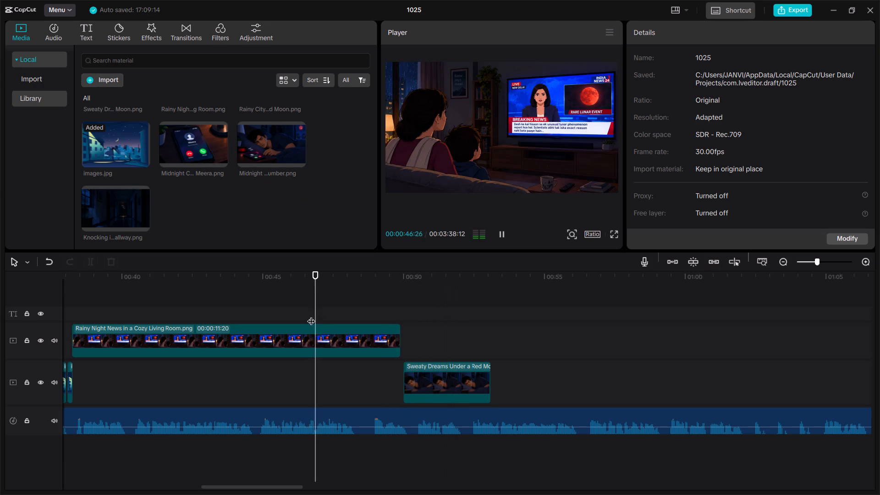
left_click(847, 255)
key("space")
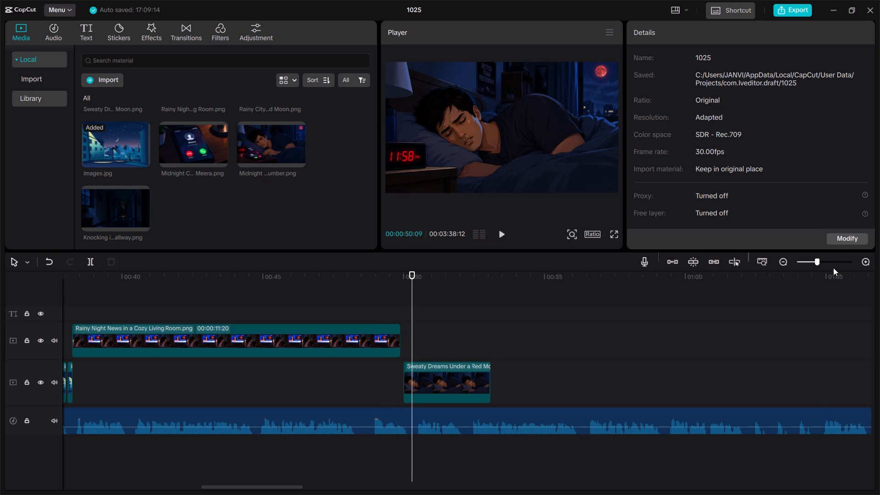
left_click(835, 263)
left_click_drag(514, 375, 502, 375)
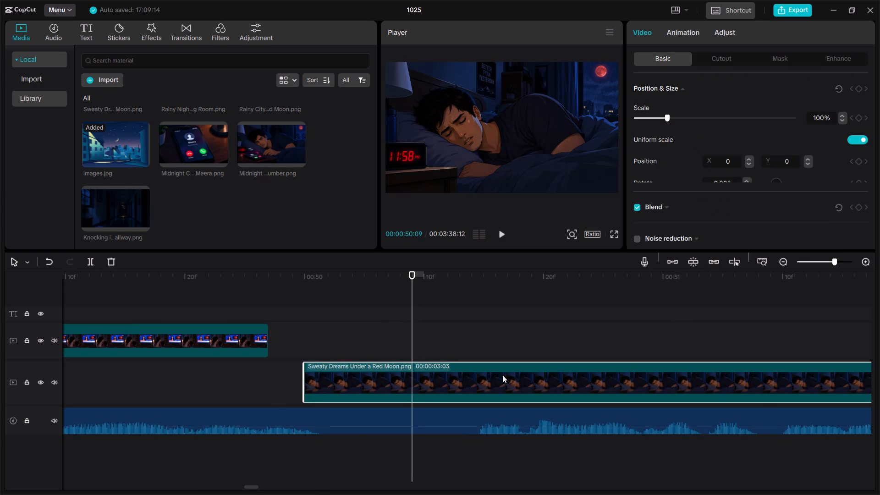
left_click_drag(502, 375, 483, 378)
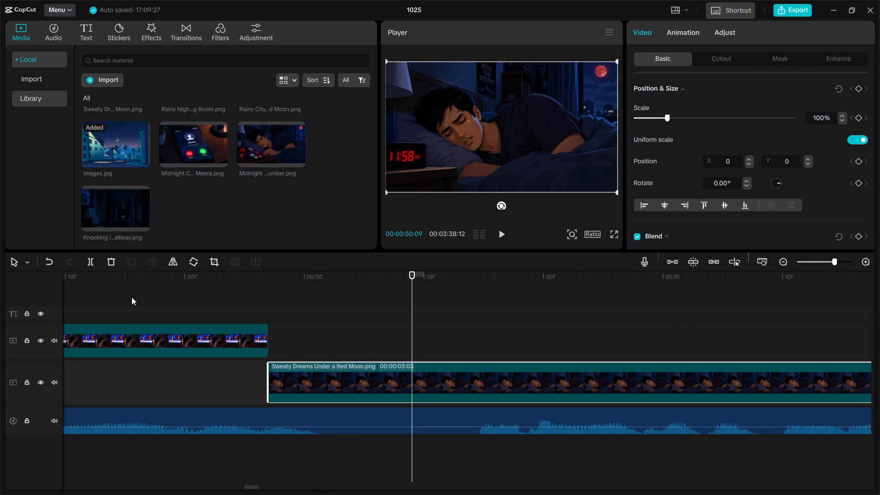
Play the transition from the Rainy Night News clip to the Sweaty Dreams clip to check its timing against the narration.
left_click(132, 297)
key("space")
key("space")
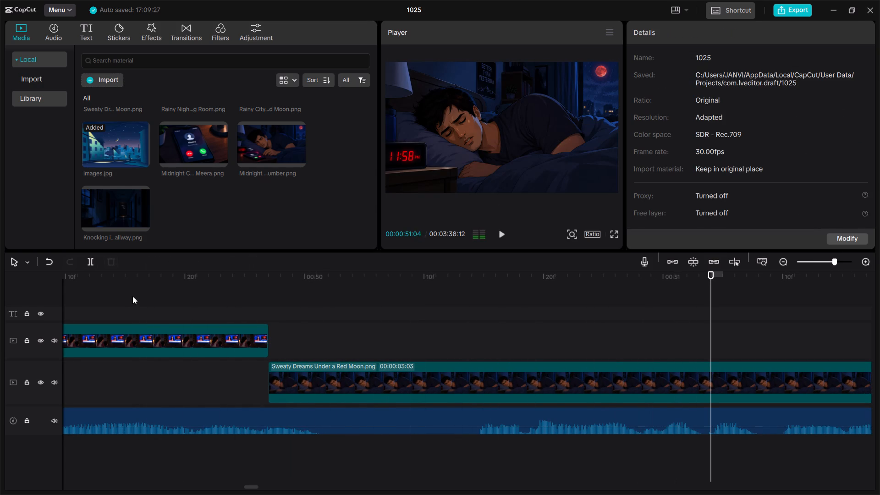
scroll(134, 297, "down", 2)
left_click(816, 261)
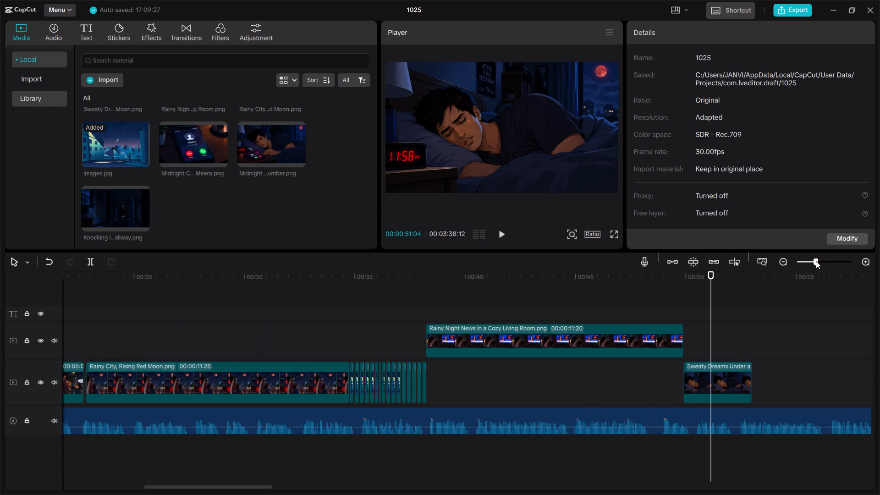
left_click(622, 309)
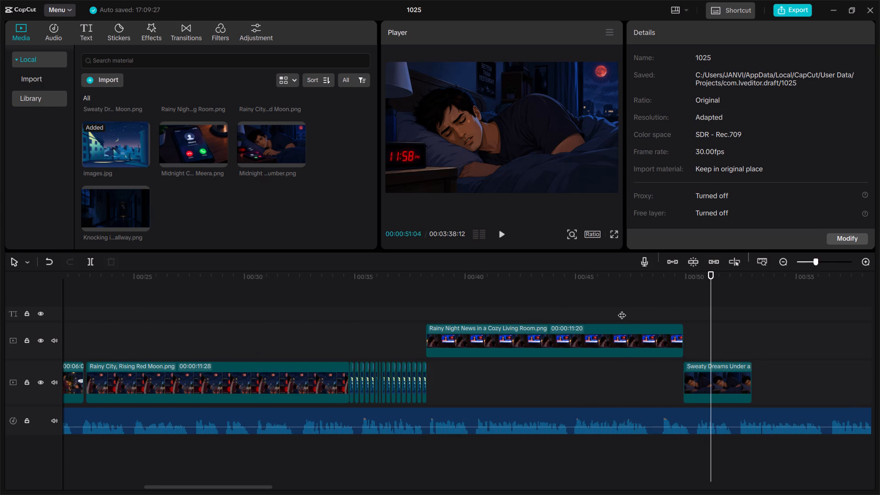
key("space")
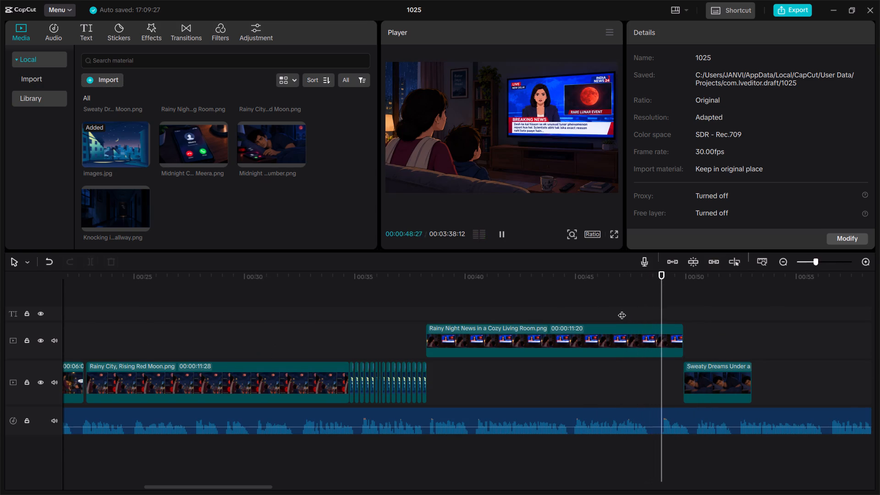
key("space")
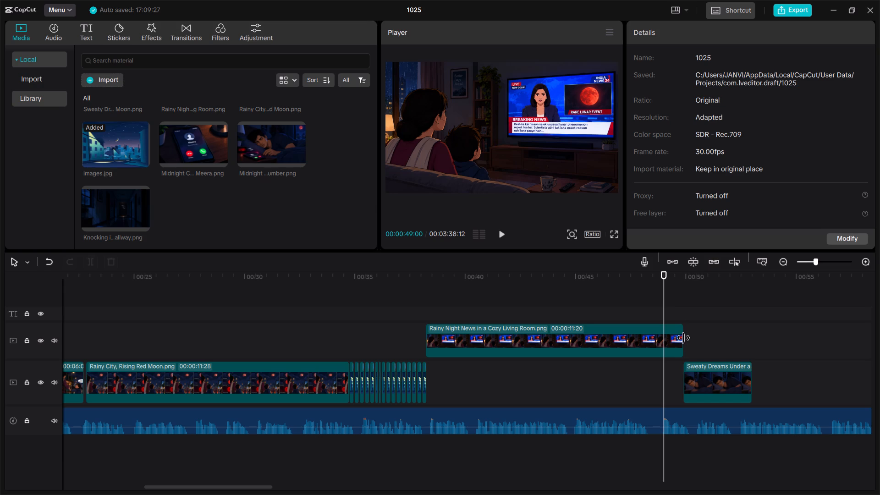
Trim the end of the Rainy Night News clip to a 00:00:10:20 duration and extend the Sweaty Dreams clip's start back to 00:00:49:00.
left_click_drag(683, 339, 661, 347)
left_click(702, 378)
left_click_drag(682, 382, 665, 388)
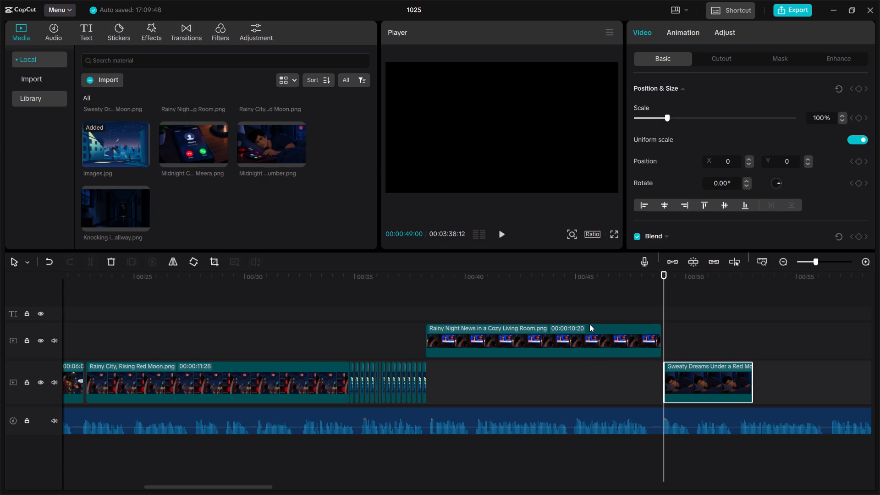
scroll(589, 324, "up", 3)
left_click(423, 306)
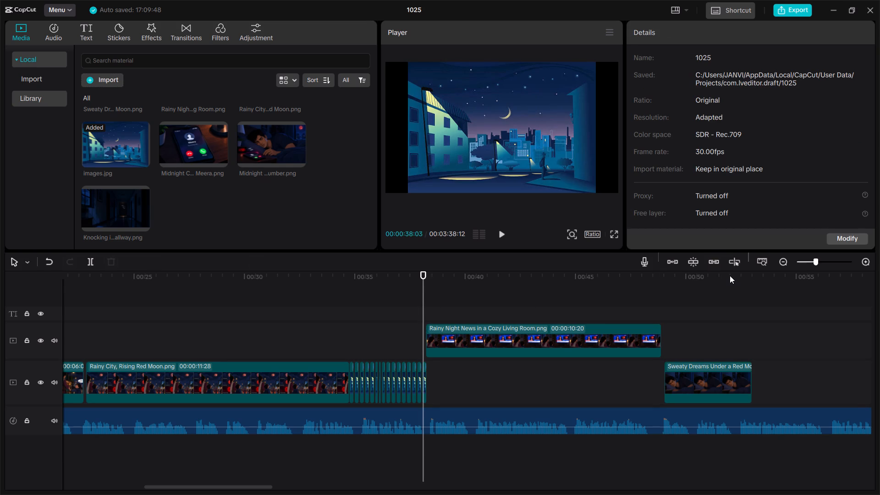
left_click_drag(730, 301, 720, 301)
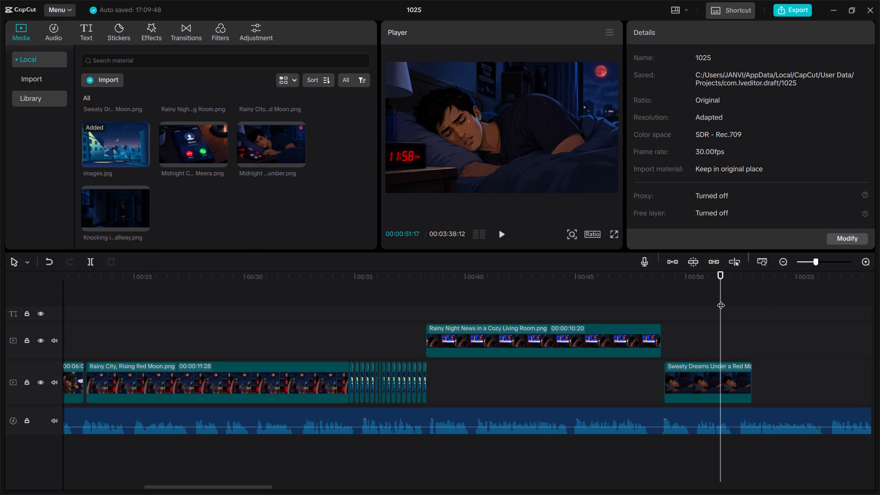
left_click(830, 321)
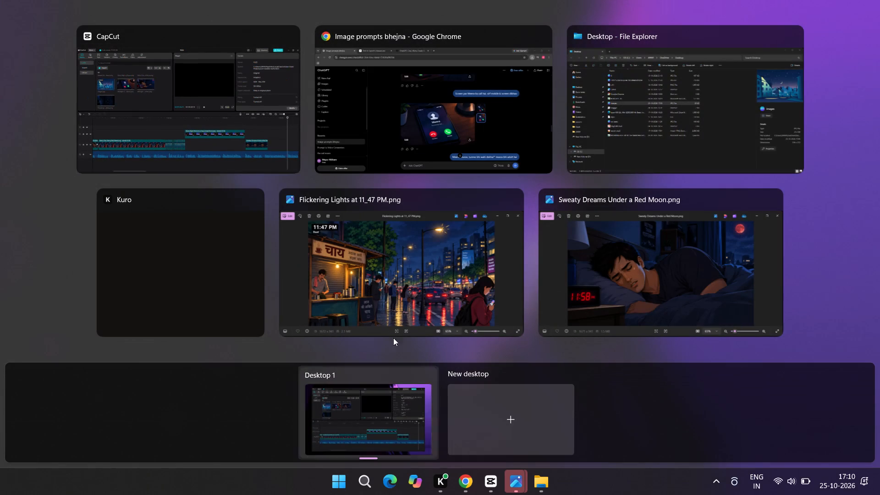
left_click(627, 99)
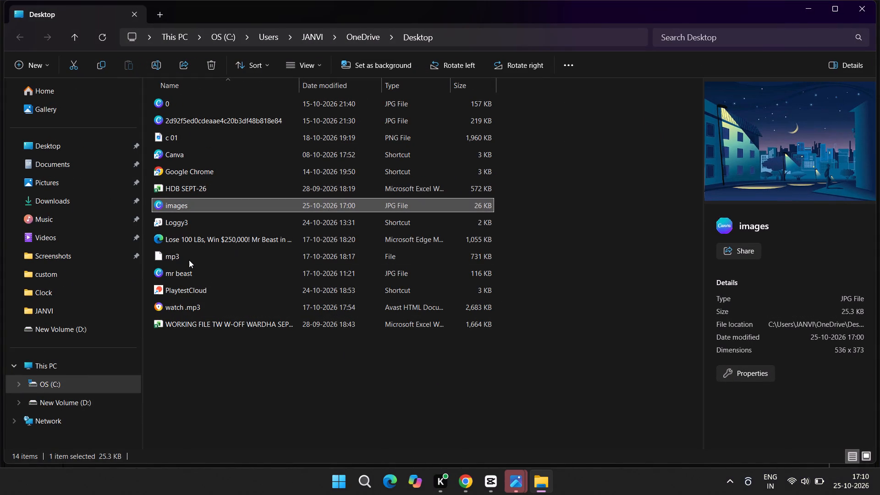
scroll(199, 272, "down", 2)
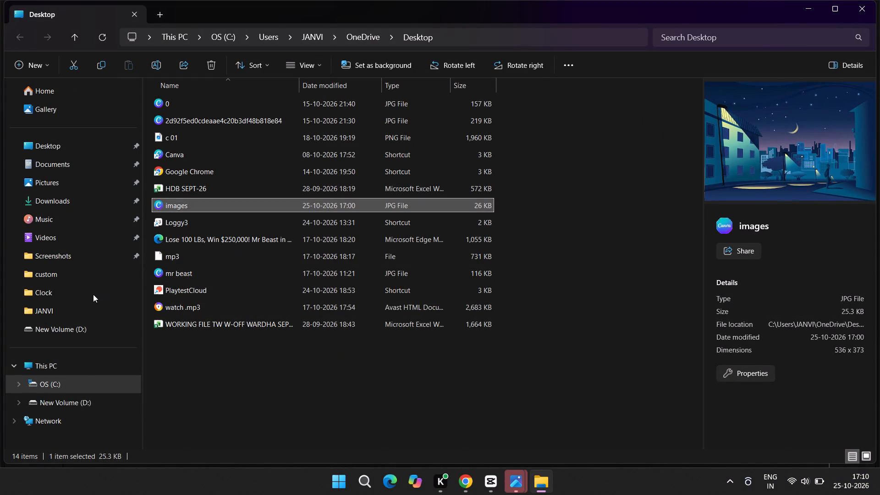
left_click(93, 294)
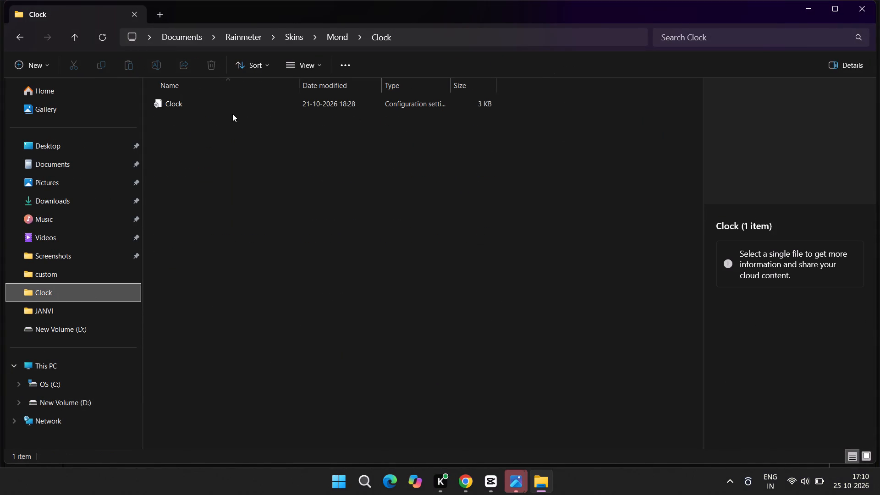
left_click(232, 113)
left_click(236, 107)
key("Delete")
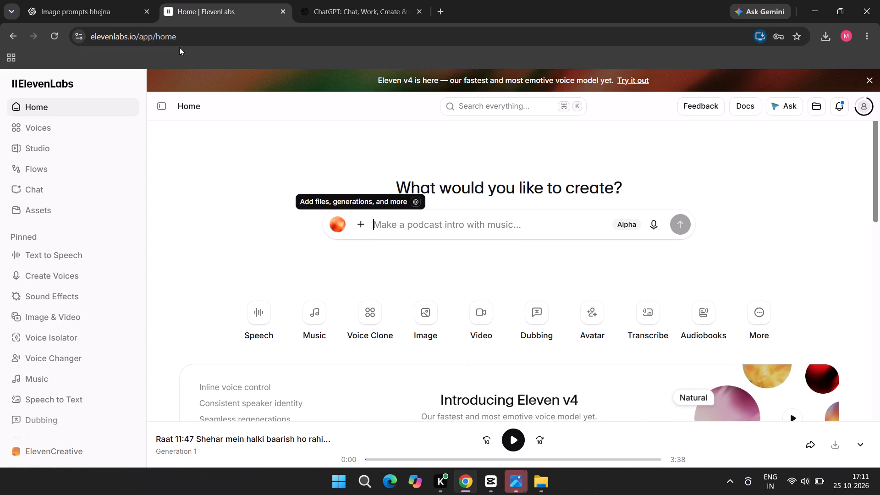
Switch to CapCut and play from about 00:41 past the Sweaty Dreams clip to check the scene timing against the narration.
left_click(484, 489)
left_click(493, 308)
left_click(493, 307)
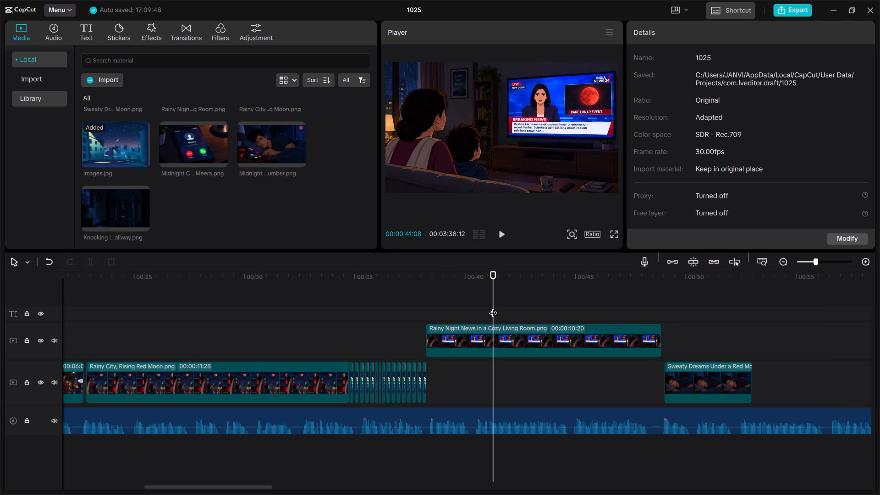
key("space")
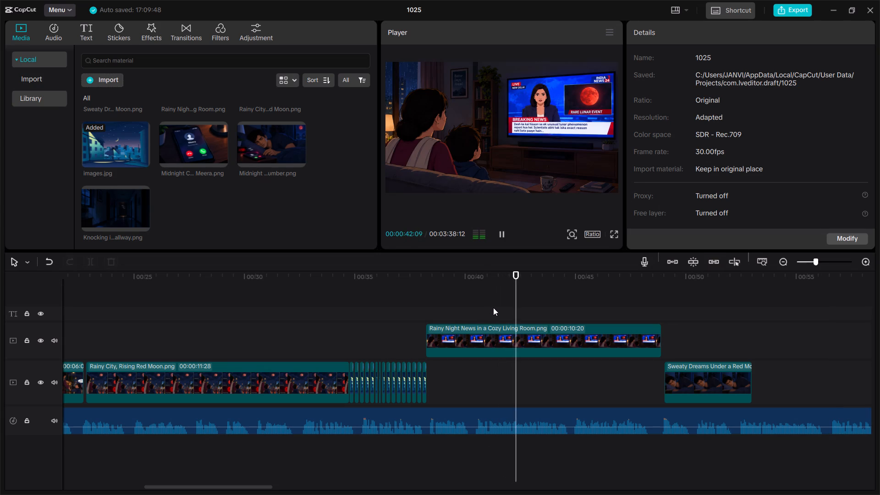
key("space")
key("space")
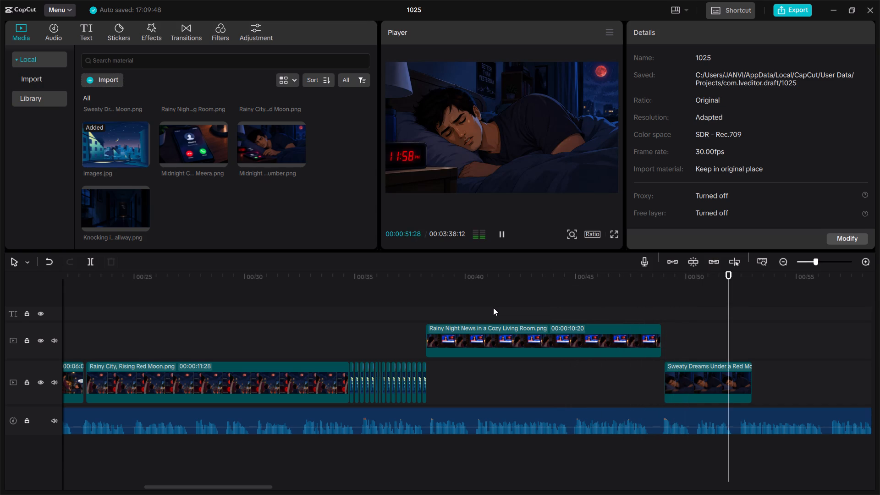
key("space")
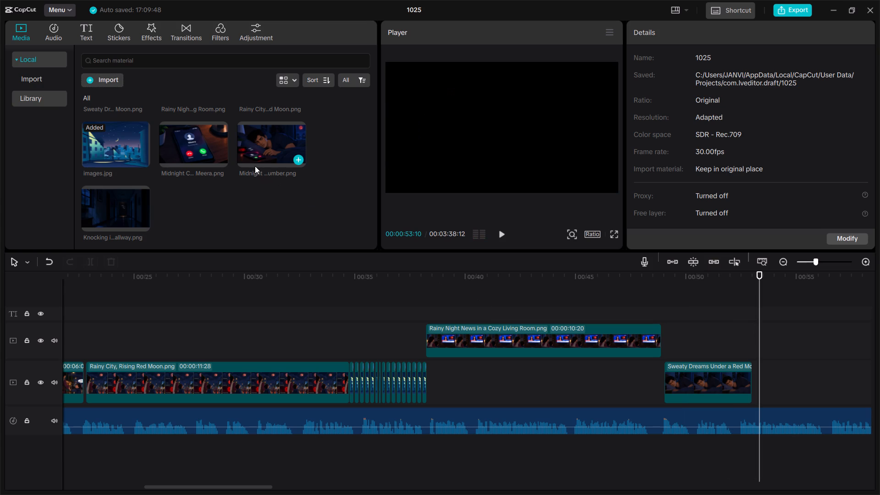
Place the Knocking in the Midnight Hallway image on the timeline directly after the Sweaty Dreams clip.
left_click_drag(105, 209, 778, 367)
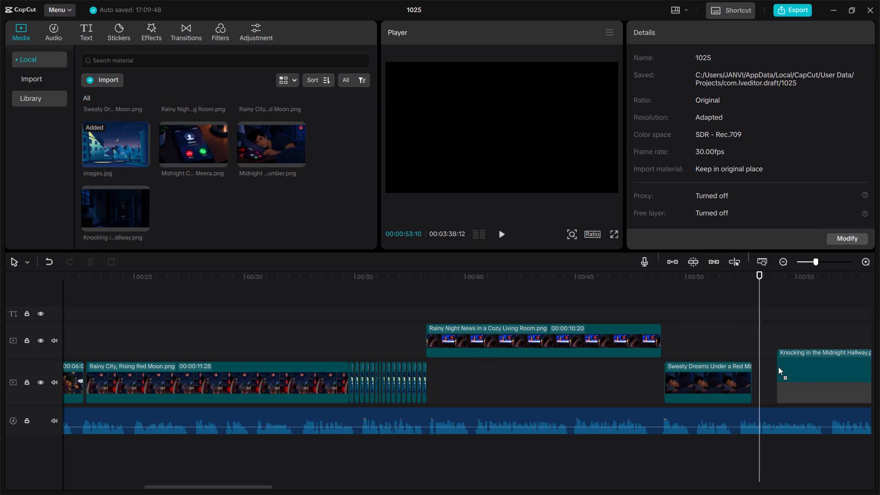
left_click_drag(778, 367, 753, 378)
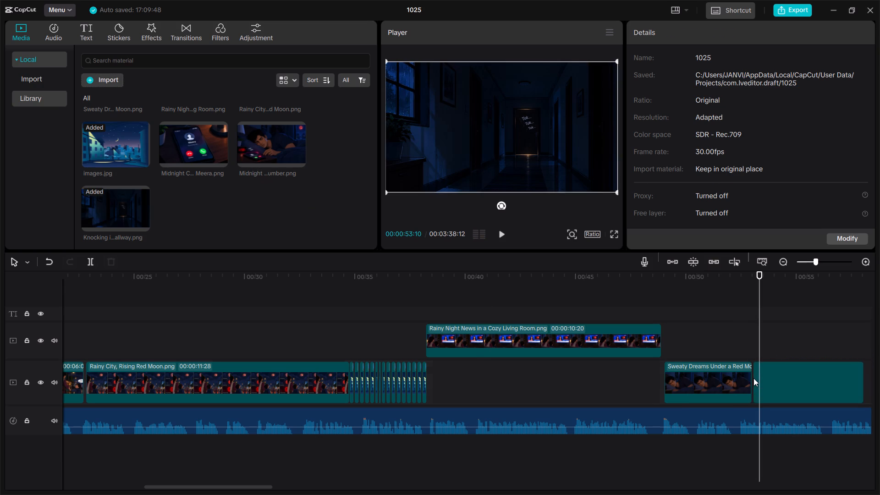
left_click_drag(777, 326, 873, 326)
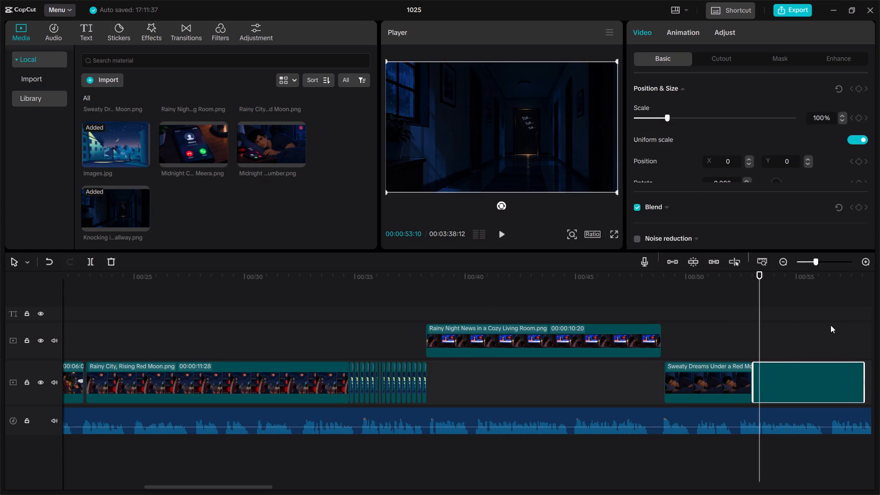
left_click_drag(824, 314, 879, 303)
left_click(827, 306)
left_click(742, 313)
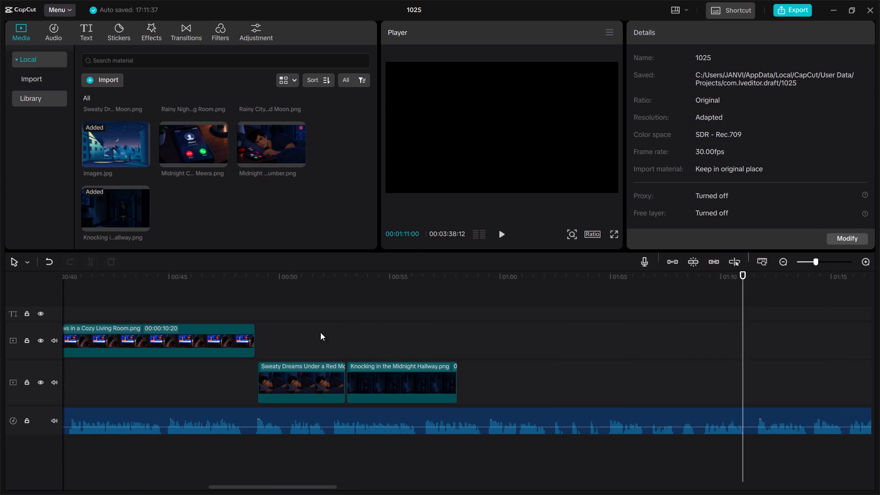
Play the narration from about 00:51 to 01:04:18 and extend the Knocking in the Midnight Hallway clip's end to that point, lasting 00:00:11:15.
left_click(297, 320)
key("space")
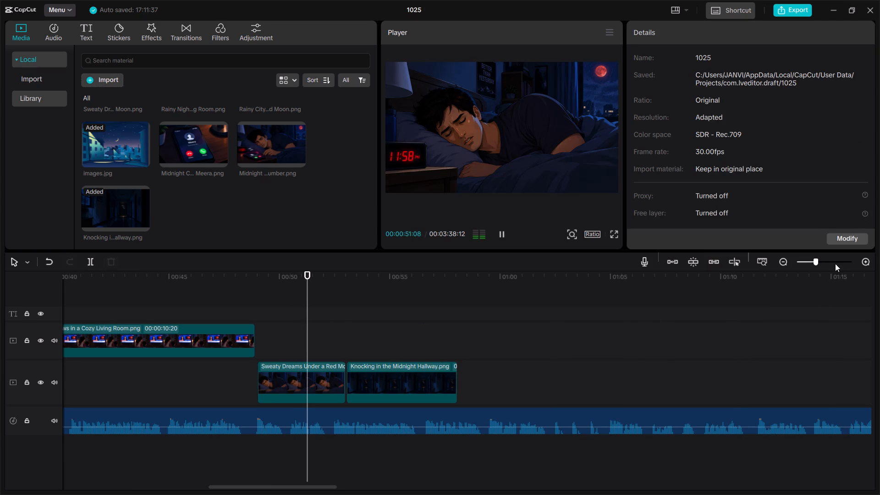
left_click(825, 261)
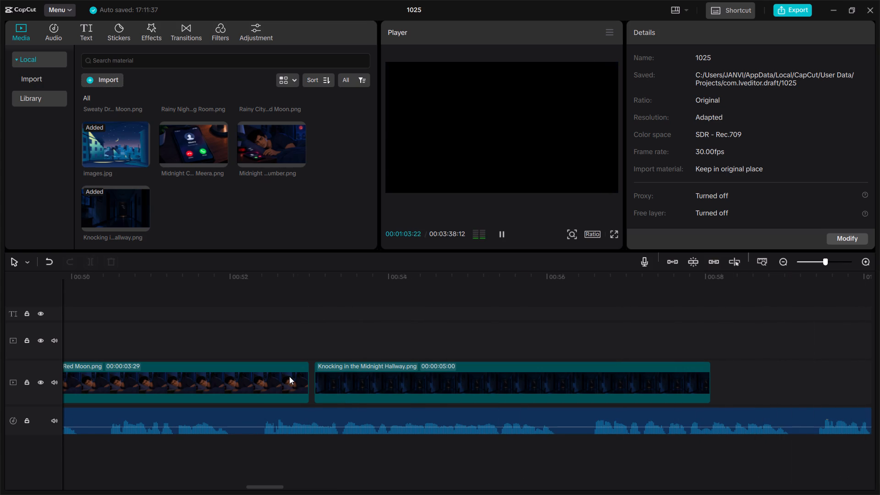
key("space")
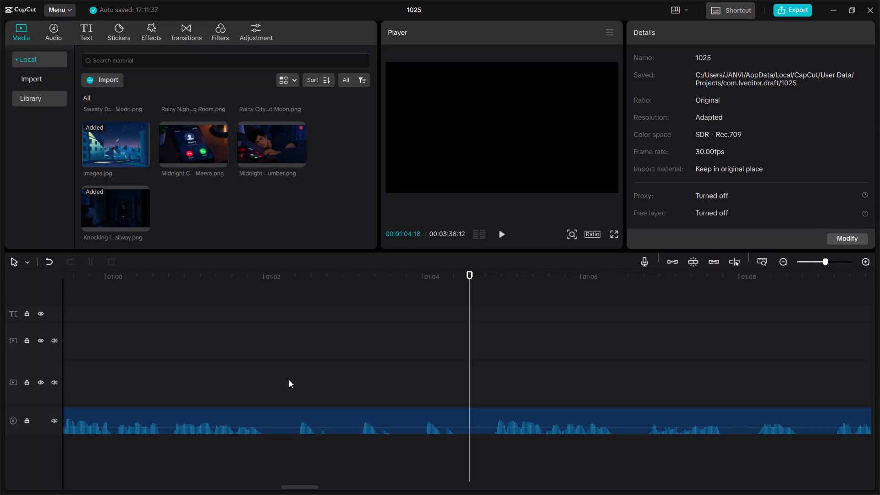
left_click(818, 260)
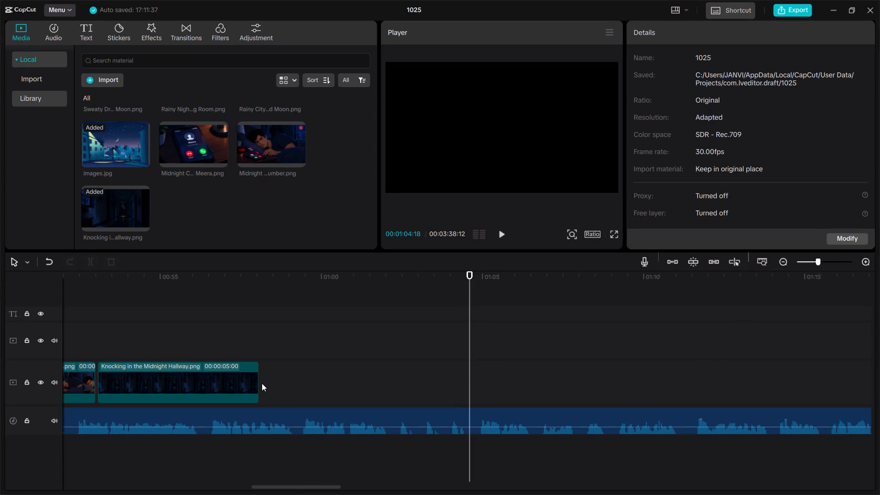
left_click_drag(258, 381, 453, 379)
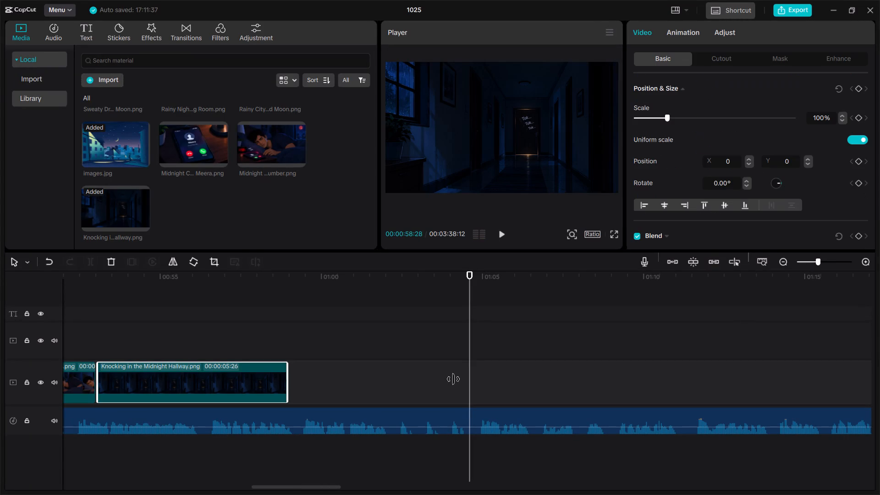
left_click_drag(453, 379, 467, 379)
Play the narration on from about 01:04 and extend the Knocking in the Midnight Hallway clip's end until it lasts 00:00:18:17.
key("space")
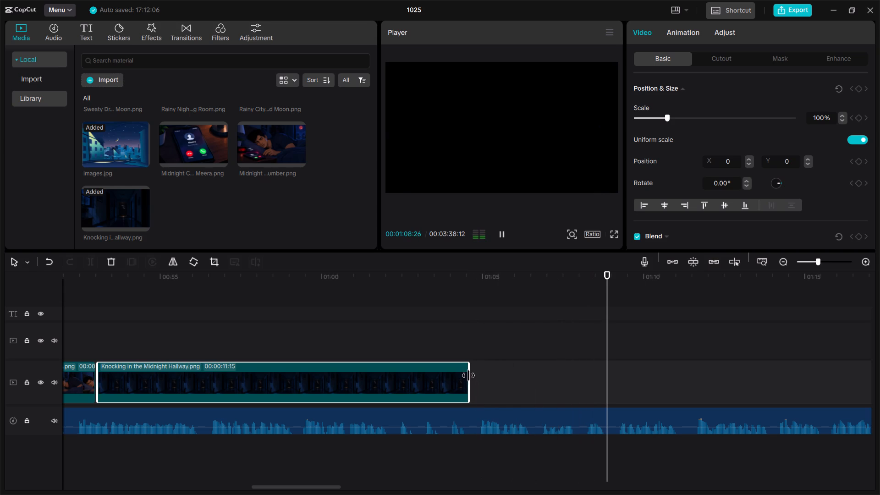
left_click_drag(468, 375, 472, 375)
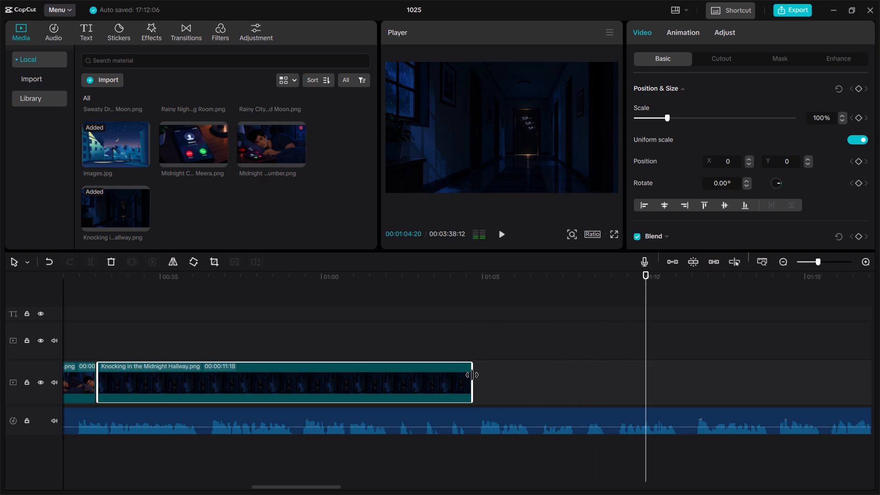
left_click_drag(472, 375, 551, 368)
key("space")
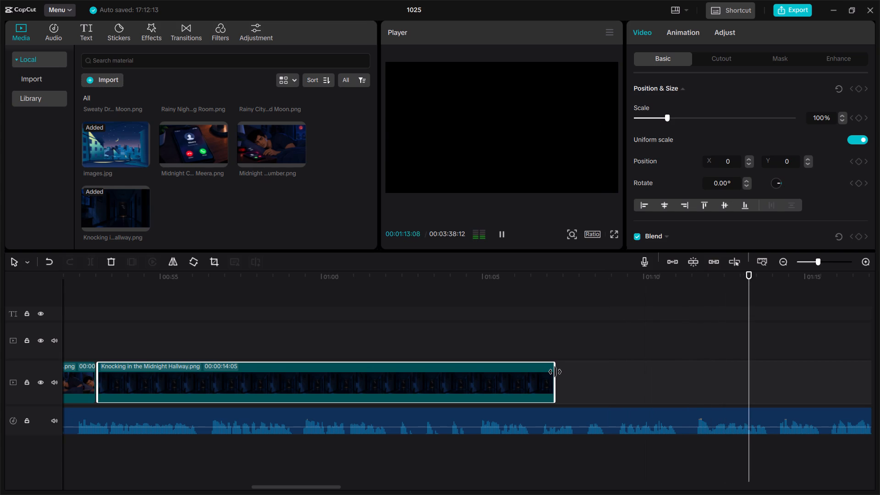
key("space")
left_click_drag(555, 372, 575, 374)
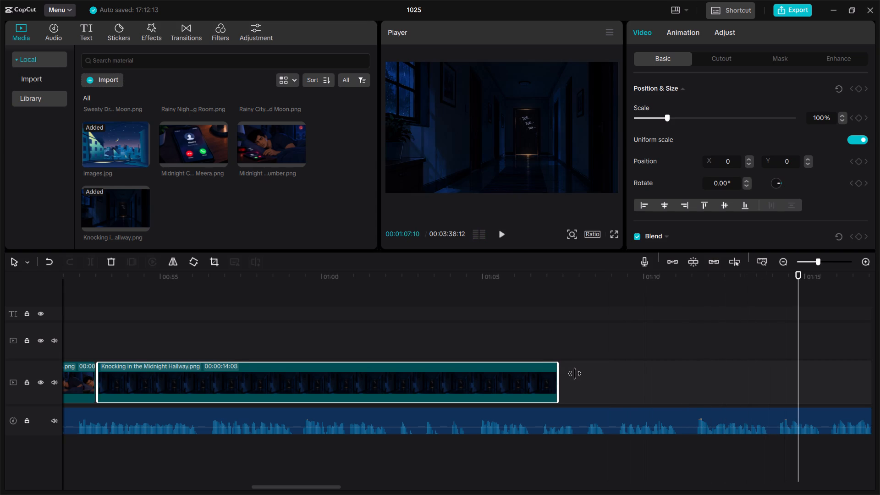
left_click_drag(575, 374, 698, 399)
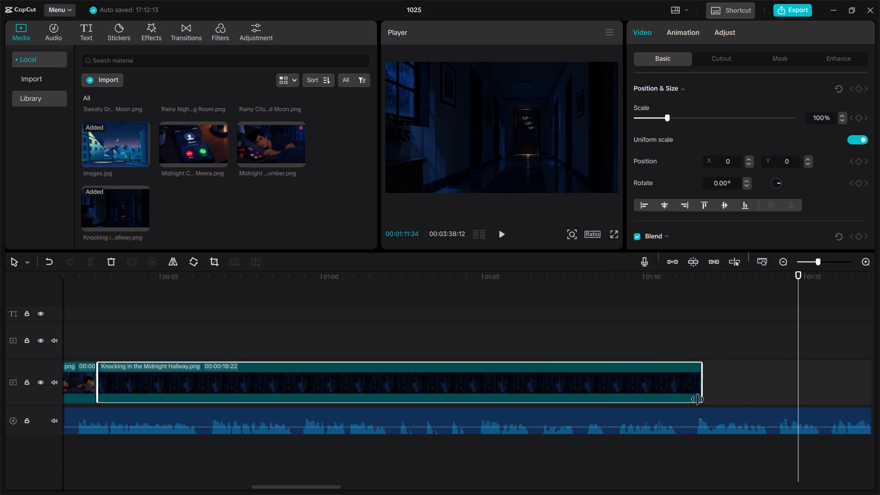
left_click_drag(698, 399, 694, 400)
left_click(605, 348)
key("space")
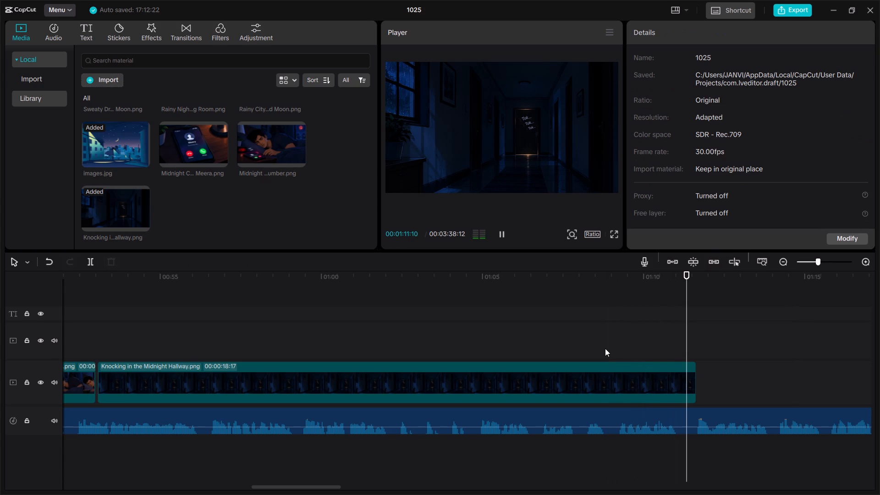
key("space")
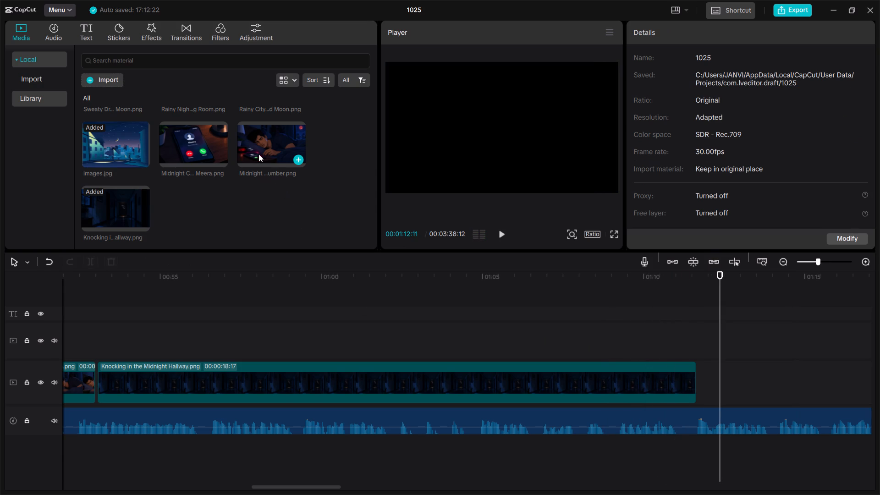
Place the Midnight Call_ Unknown Number image on a new track above, starting where the hallway clip ends.
left_click_drag(258, 154, 700, 383)
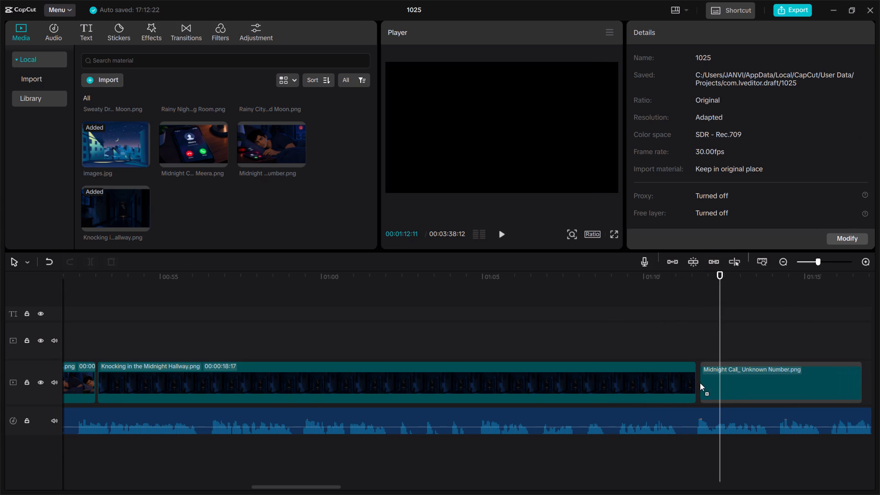
left_click_drag(700, 383, 696, 385)
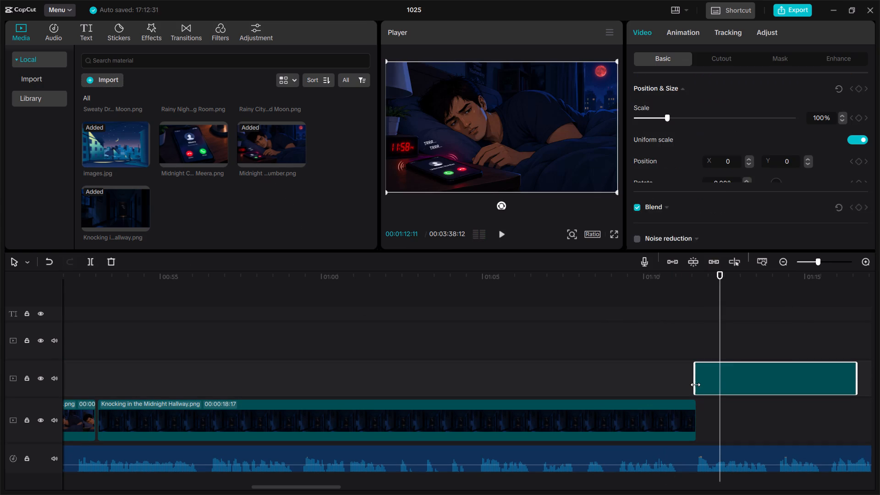
left_click(660, 339)
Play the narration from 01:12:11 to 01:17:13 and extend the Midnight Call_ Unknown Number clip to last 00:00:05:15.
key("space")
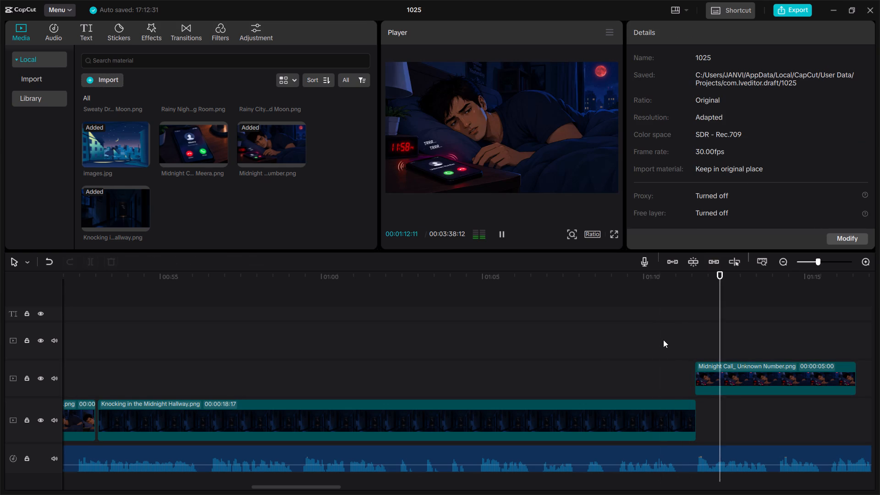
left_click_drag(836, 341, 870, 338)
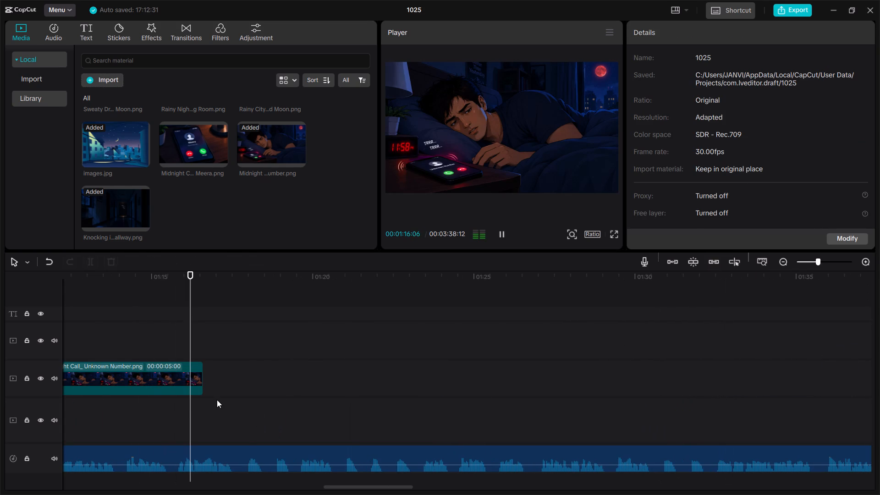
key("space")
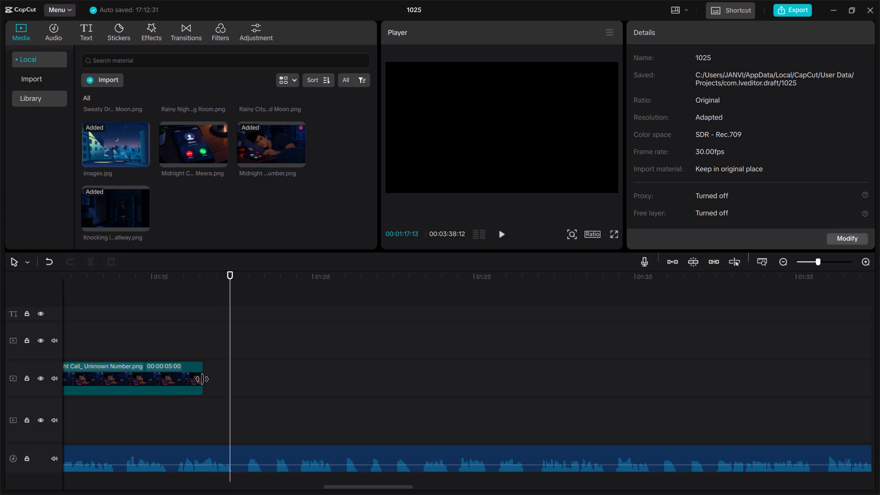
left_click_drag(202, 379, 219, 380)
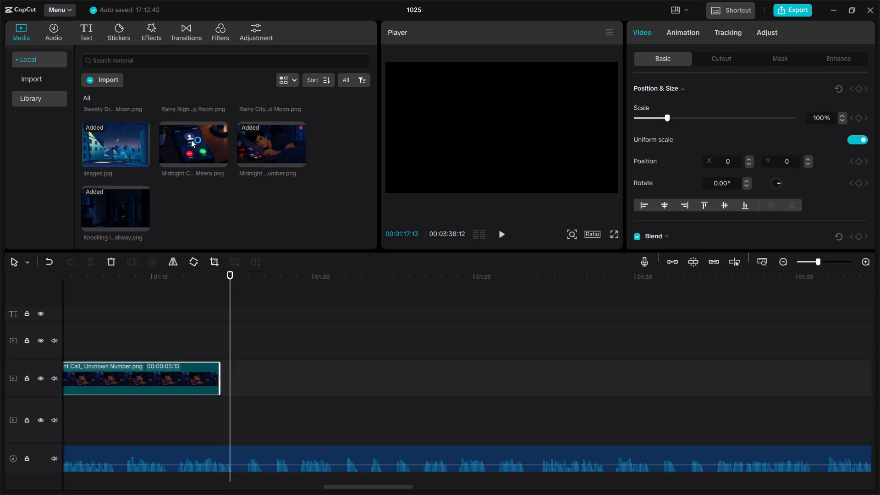
Place the Midnight Call from Meera image directly after the Unknown Number clip on the same track.
left_click_drag(191, 139, 214, 413)
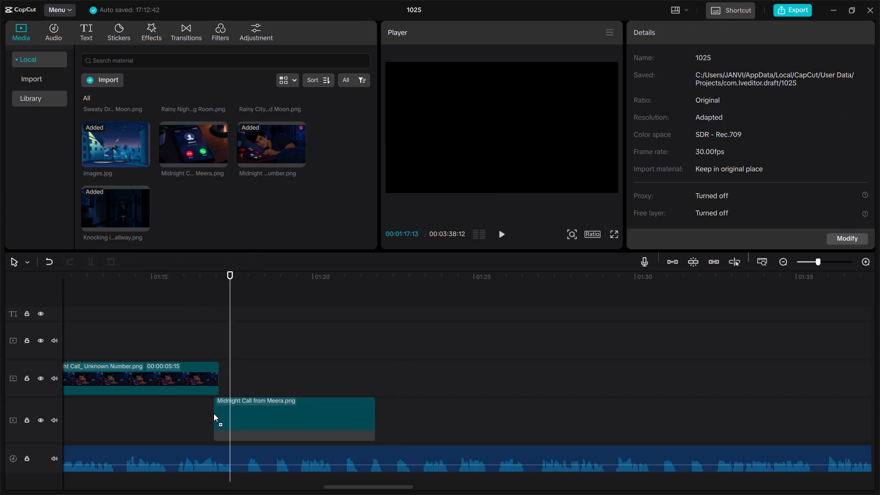
left_click_drag(214, 413, 217, 371)
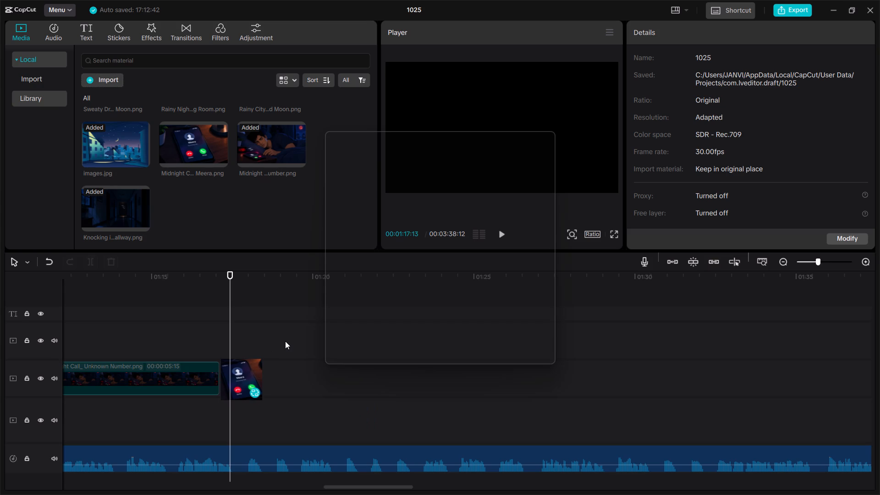
left_click(524, 349)
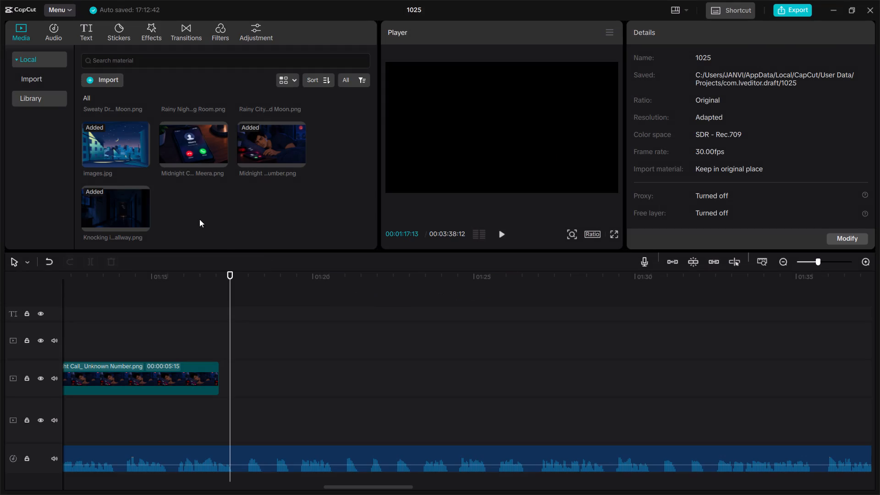
left_click_drag(190, 152, 231, 376)
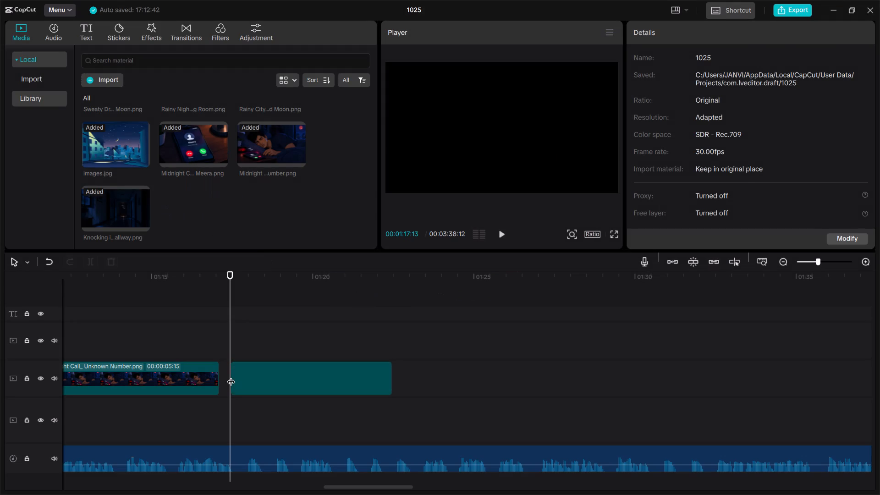
left_click_drag(260, 379, 253, 381)
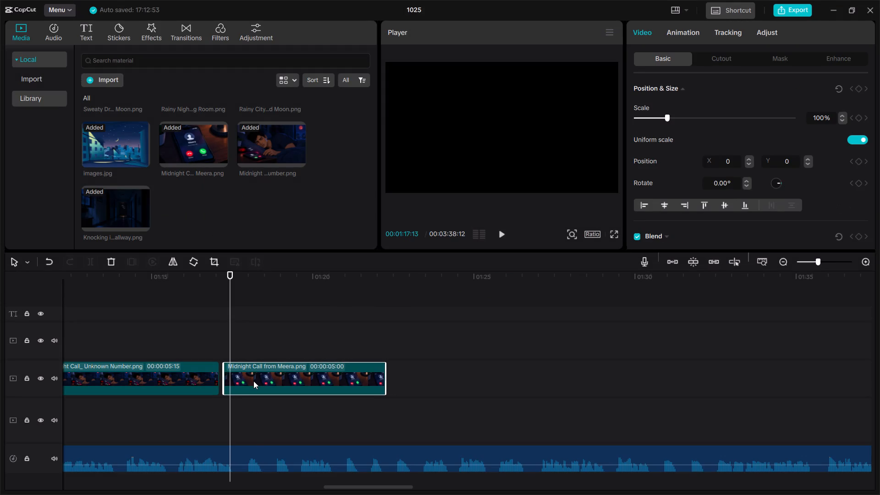
left_click_drag(253, 381, 251, 382)
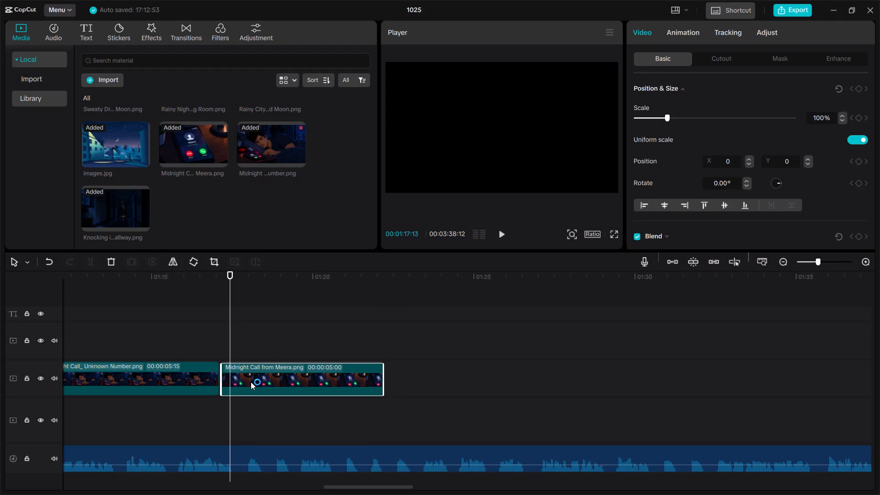
left_click_drag(251, 382, 250, 382)
left_click(170, 301)
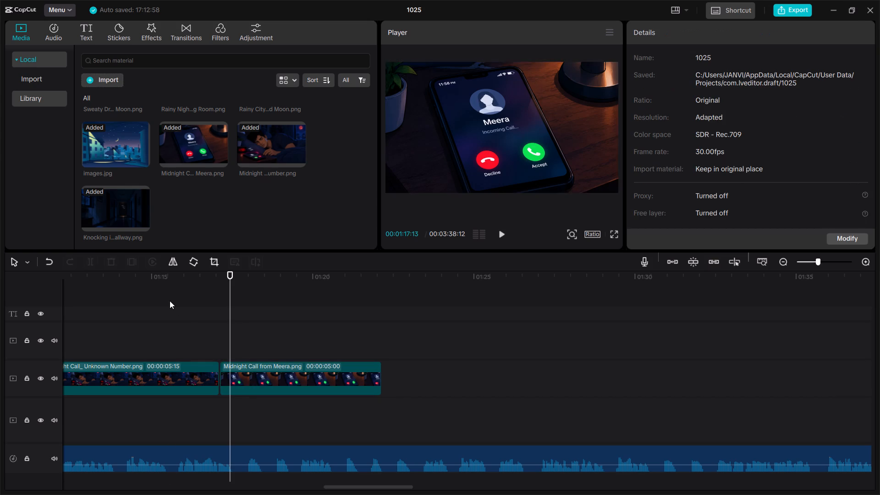
Replay the narration over the Midnight Call_ Unknown Number clip and trim the clip's end back to about 01:15:26.
key("space")
key("space")
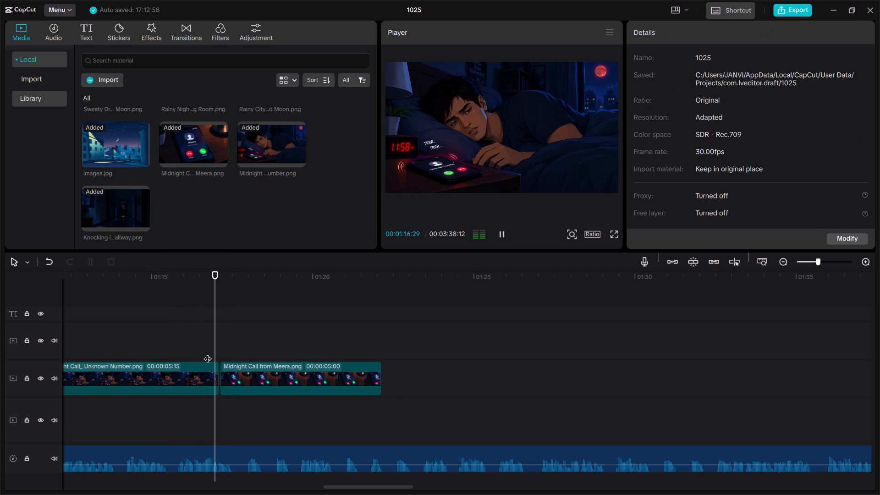
left_click(214, 382)
left_click(118, 315)
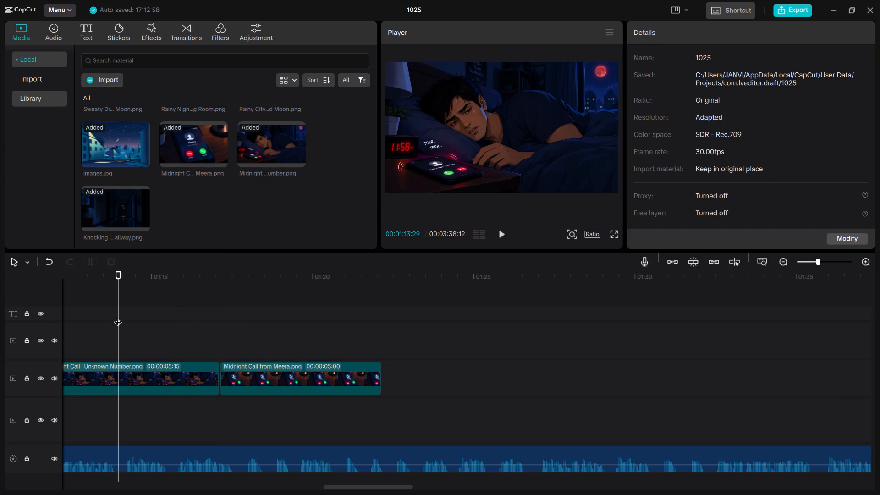
key("space")
key("space")
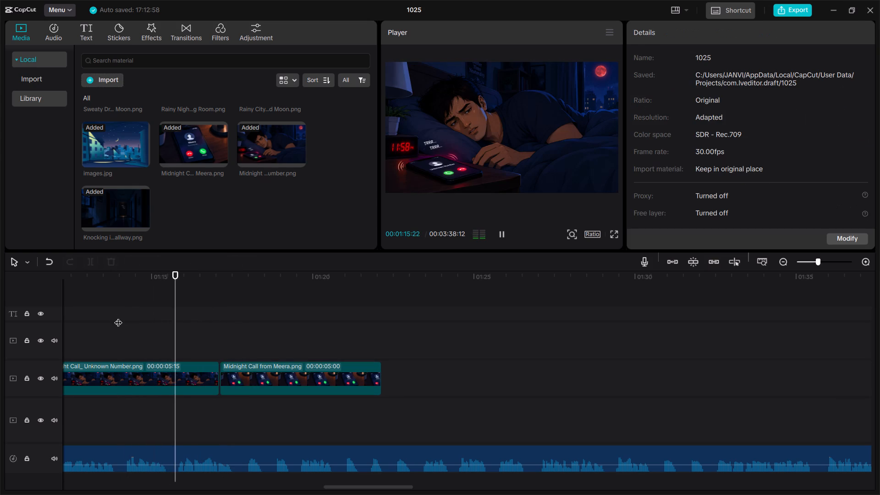
left_click(198, 378)
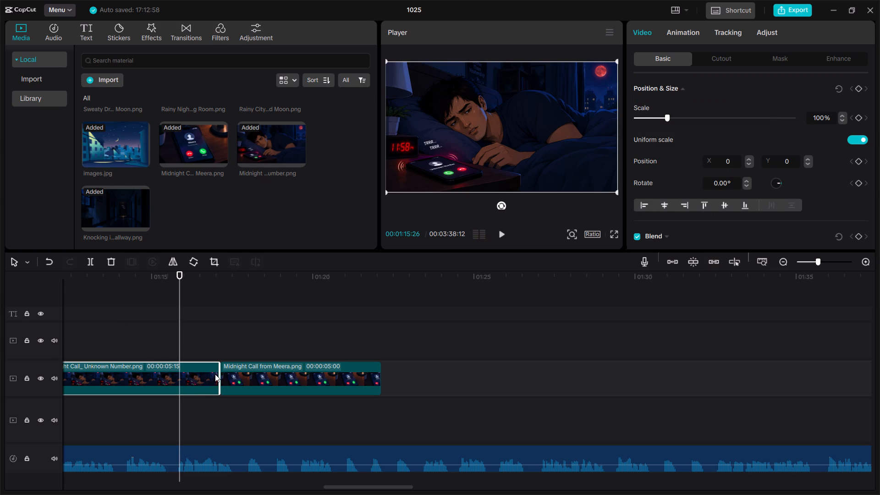
left_click_drag(220, 373, 179, 380)
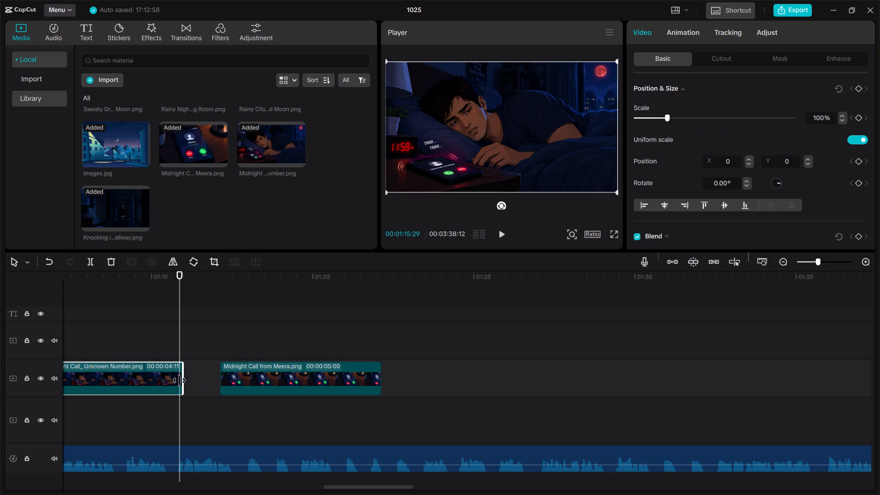
left_click_drag(179, 380, 177, 383)
Move the Midnight Call from Meera clip down to the main track, starting where the Unknown Number clip ends.
left_click_drag(246, 375, 242, 381)
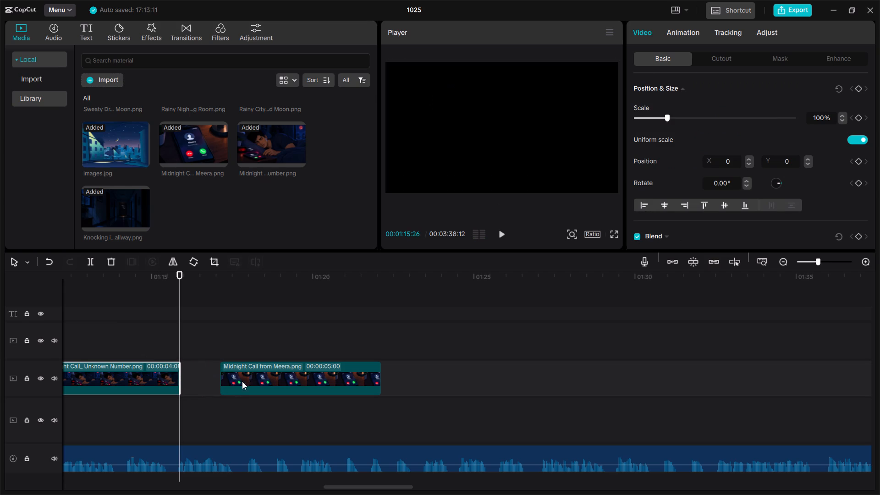
left_click_drag(242, 381, 204, 416)
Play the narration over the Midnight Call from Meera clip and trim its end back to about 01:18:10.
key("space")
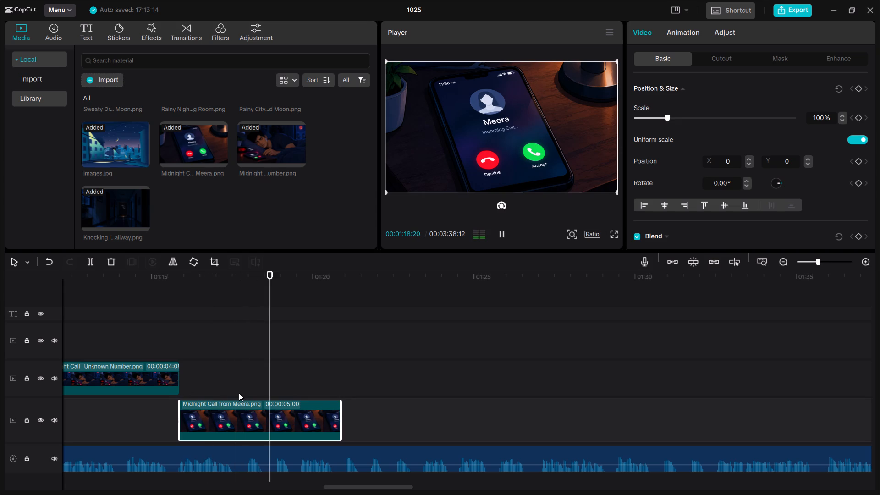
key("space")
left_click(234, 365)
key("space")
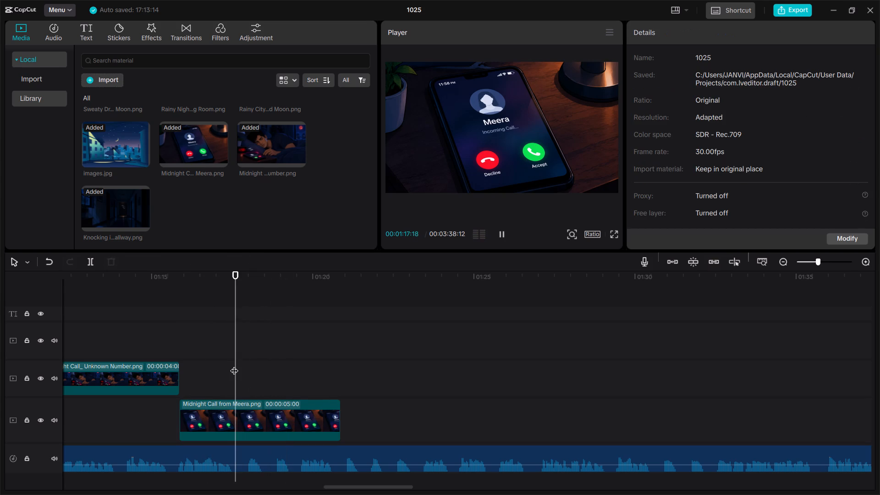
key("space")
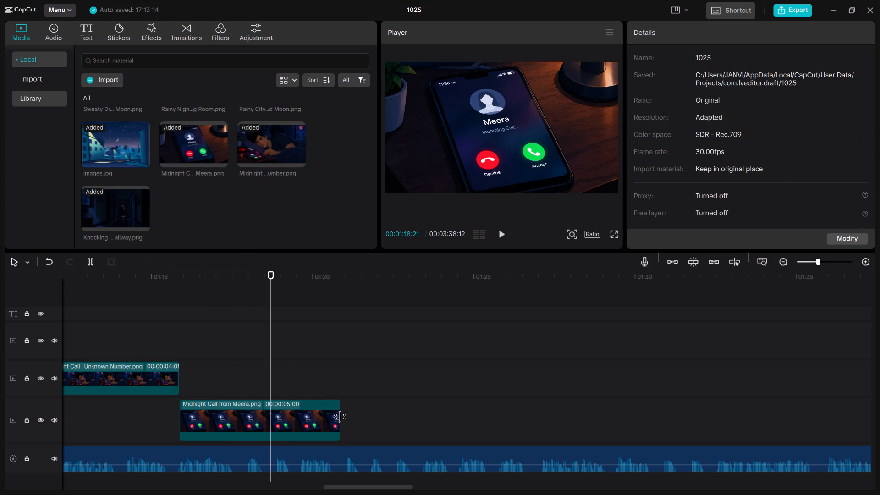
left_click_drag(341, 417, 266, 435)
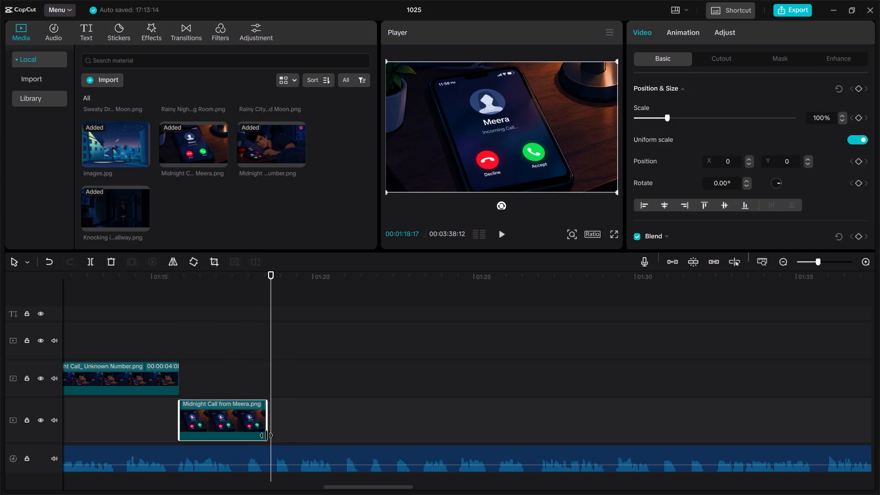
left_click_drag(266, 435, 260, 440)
Replay the narration over the Midnight Call from Meera clip and trim its end to 01:17:21.
left_click(215, 382)
key("space")
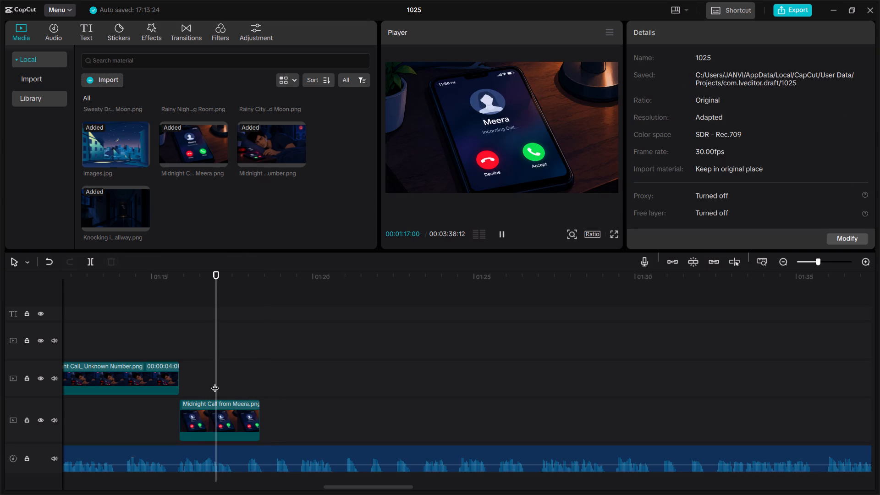
key("space")
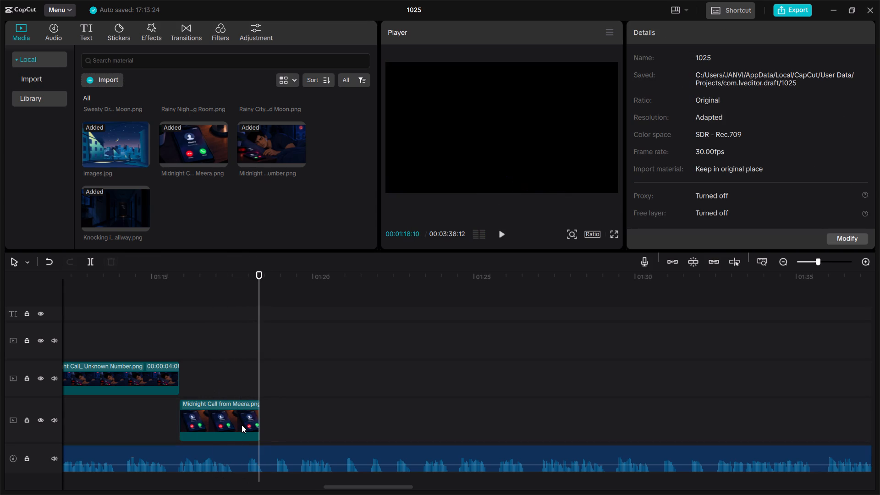
left_click(242, 425)
left_click(188, 358)
key("space")
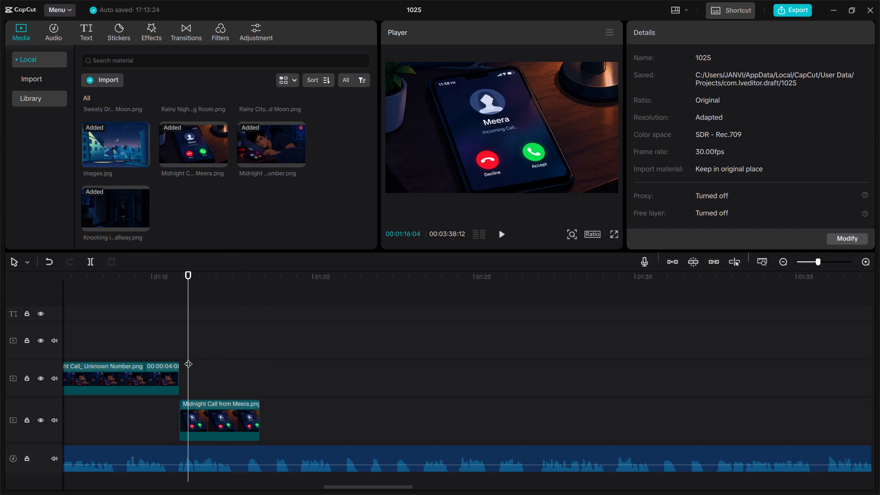
key("space")
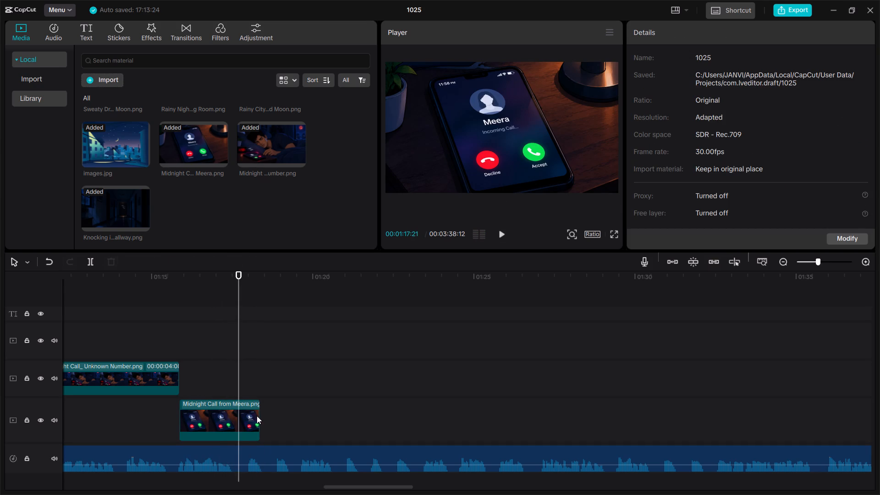
left_click(257, 416)
left_click_drag(259, 416, 239, 423)
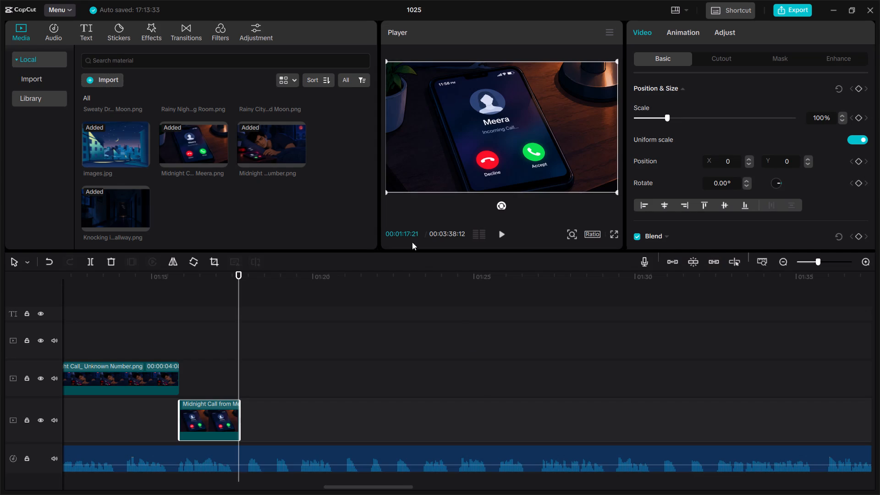
left_click(85, 79)
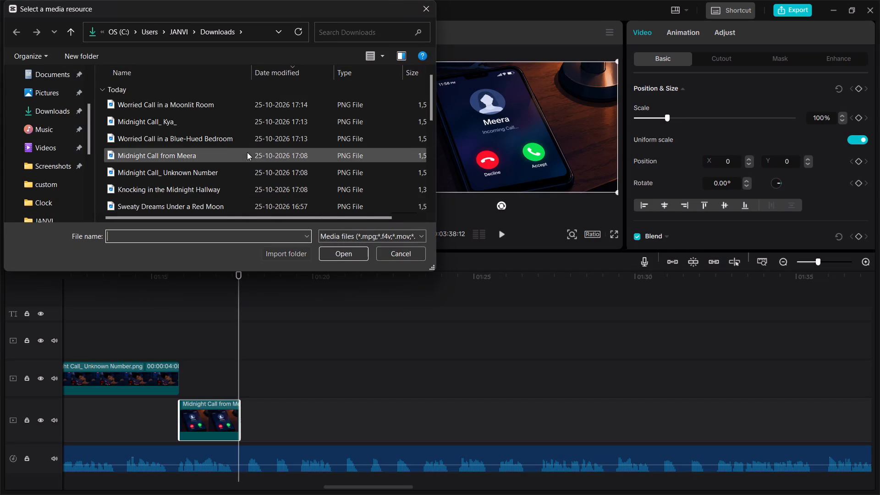
left_click_drag(243, 143, 196, 105)
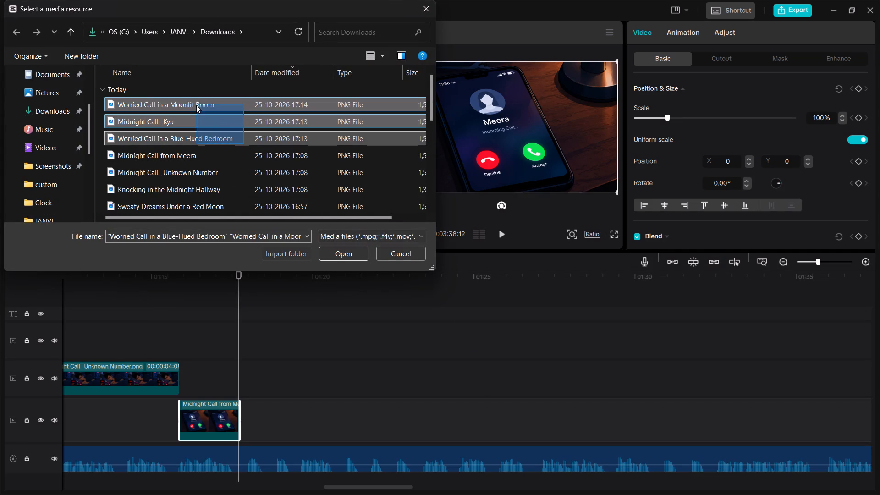
left_click_drag(196, 105, 195, 104)
left_click(331, 251)
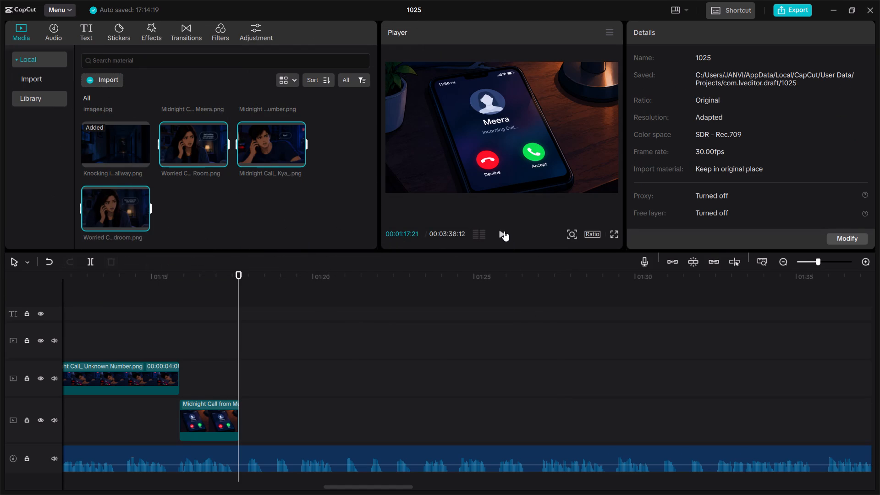
Play the narration past the Meera call clip and place the three new images on the main track from about 01:18.
left_click(504, 231)
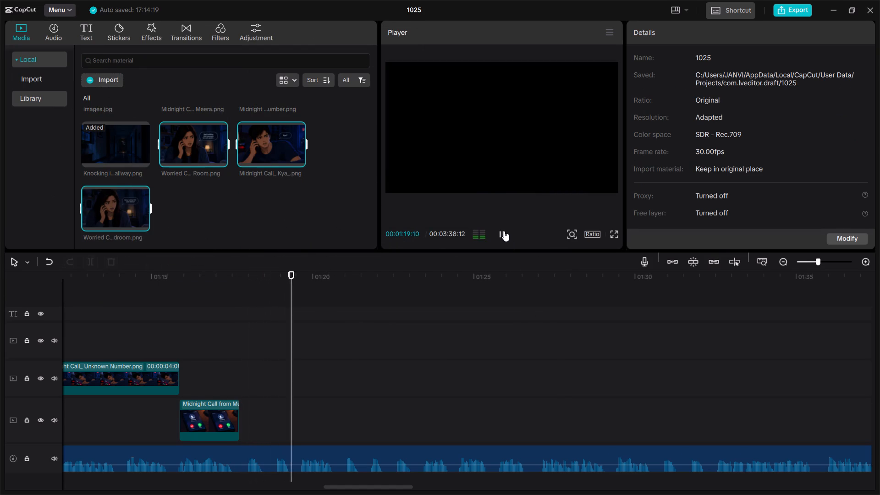
left_click(504, 231)
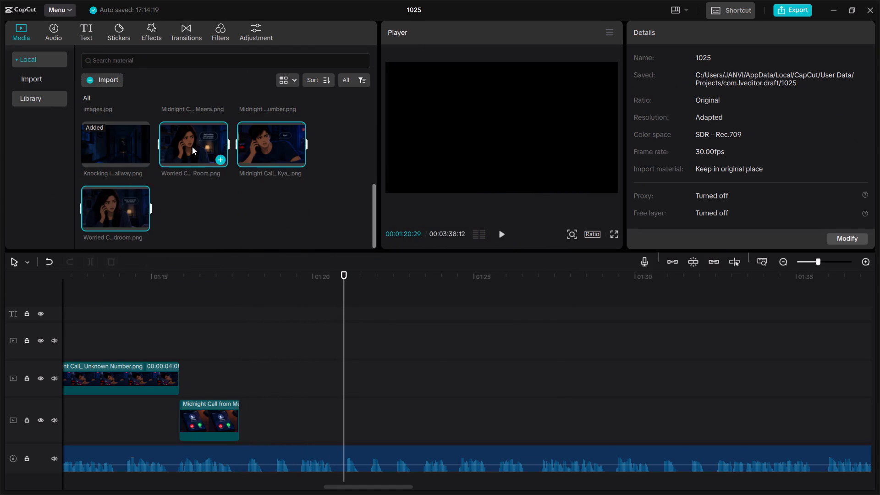
left_click_drag(179, 138, 249, 417)
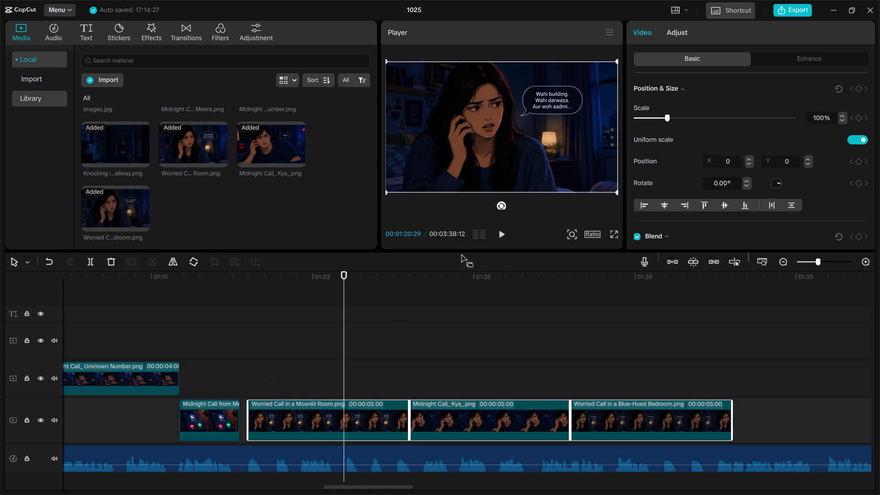
Play the narration to about 01:23:02 and move the three new clips onto a separate track directly above the main track.
left_click(504, 236)
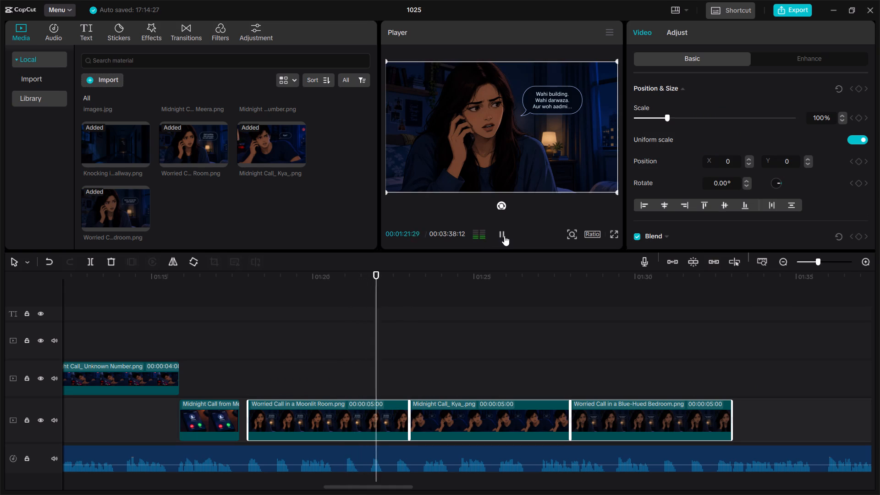
left_click(504, 236)
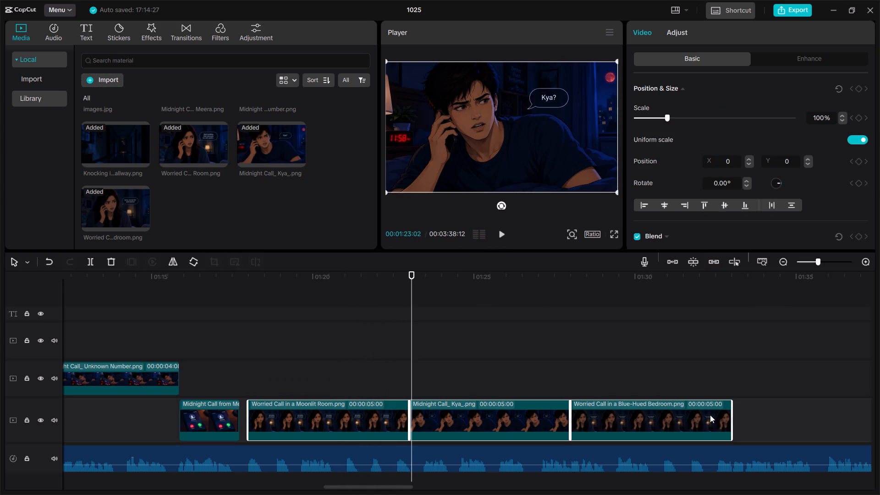
left_click_drag(658, 423, 706, 395)
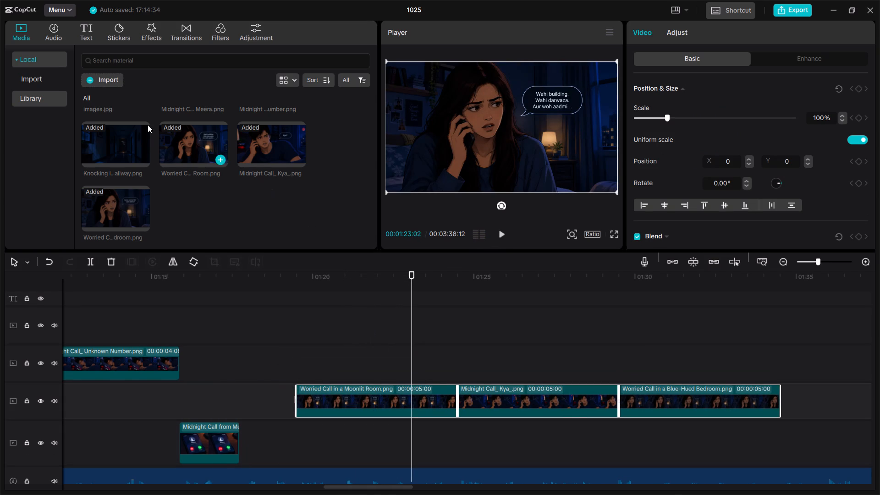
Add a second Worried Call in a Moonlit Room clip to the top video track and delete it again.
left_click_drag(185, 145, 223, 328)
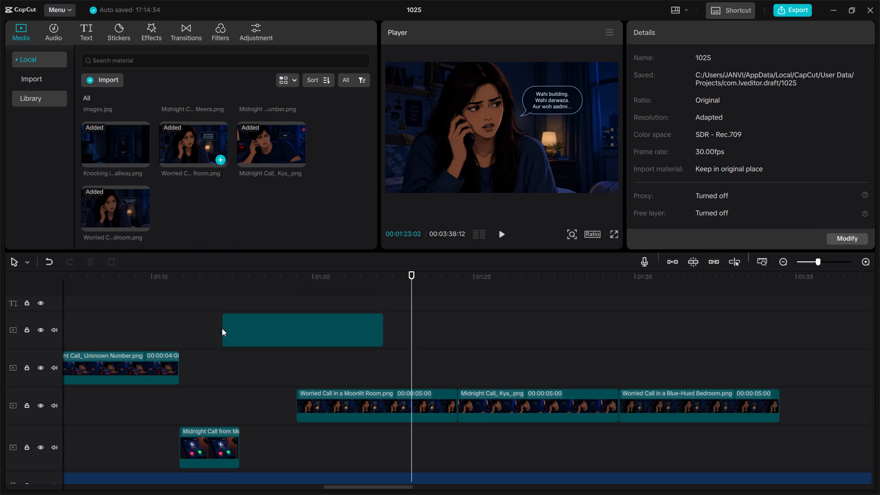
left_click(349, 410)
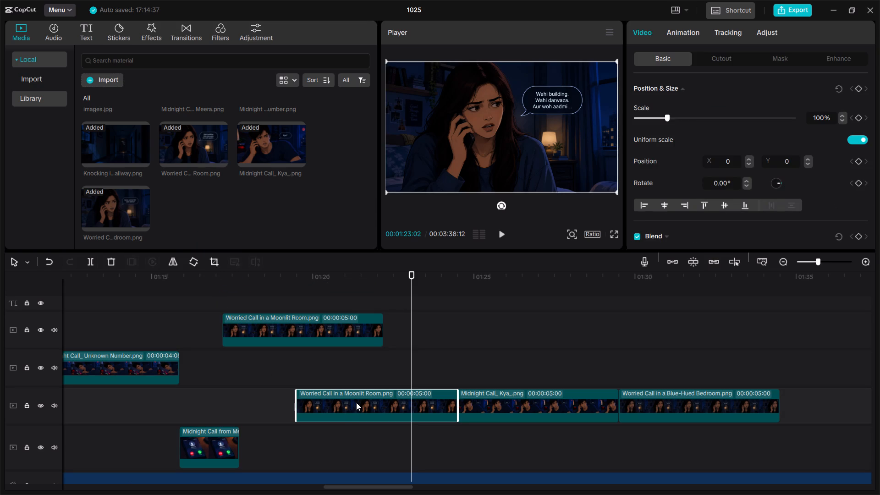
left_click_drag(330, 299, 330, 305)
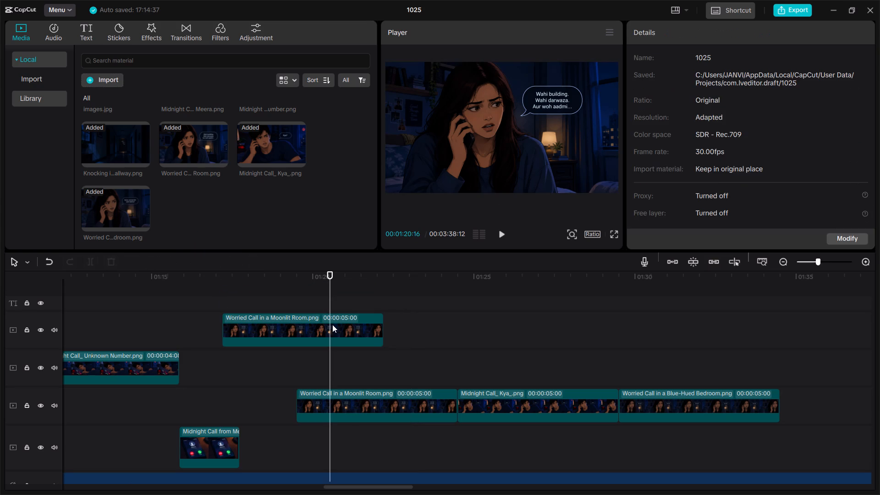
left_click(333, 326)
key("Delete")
Stagger the call clips across tracks: Midnight Call_ Kya_ on the Unknown Number track, Moonlit Room on the main track, Midnight Call from Meera one track above.
left_click_drag(491, 397, 496, 359)
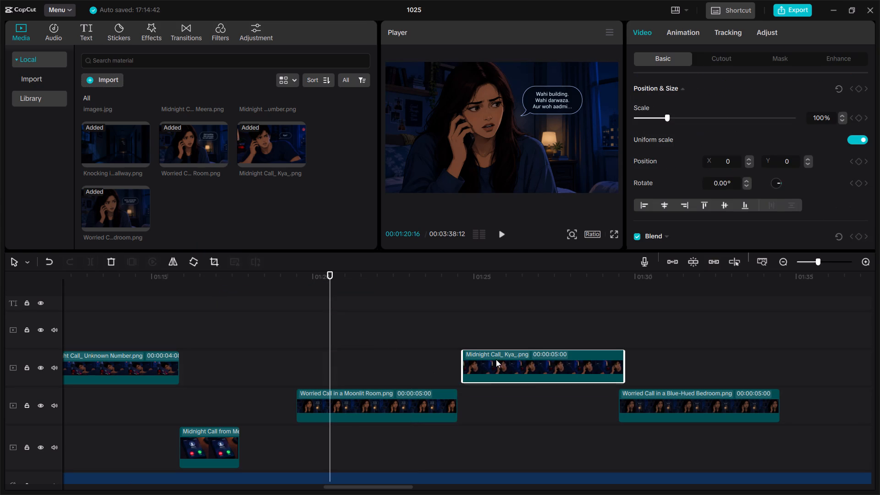
left_click_drag(388, 412, 338, 442)
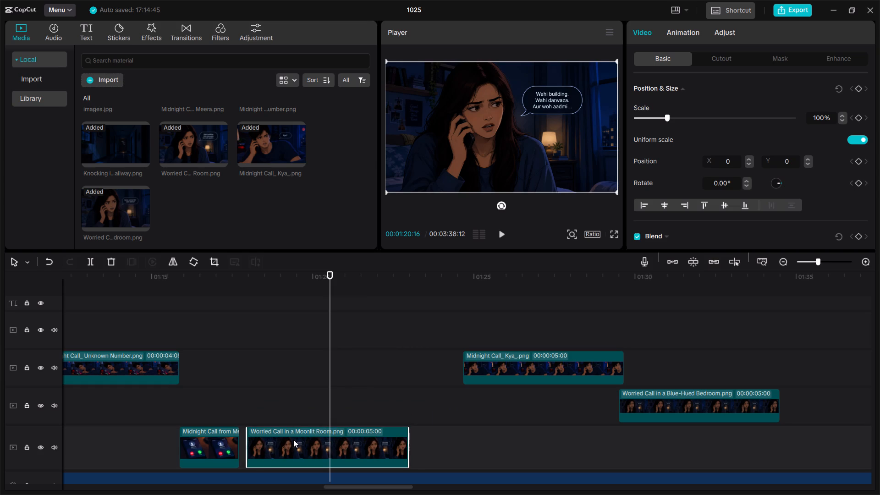
left_click_drag(218, 435, 221, 405)
Play the narration from 01:15:00 to about 01:22:00 to check the timing of the Meera call and Moonlit Room clips.
left_click(151, 328)
key("Delete")
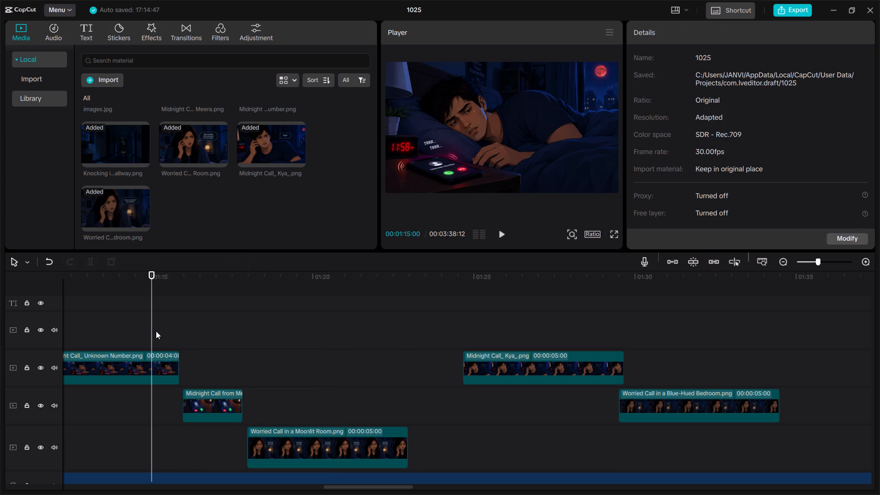
key("space")
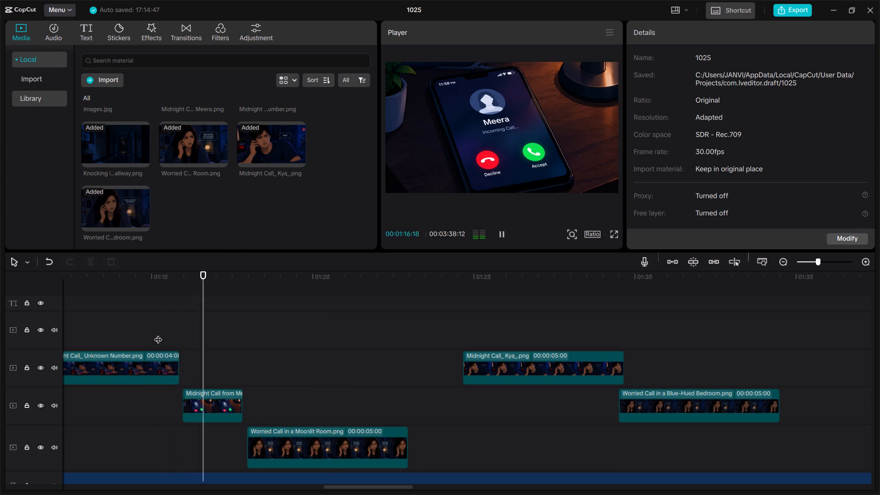
key("space")
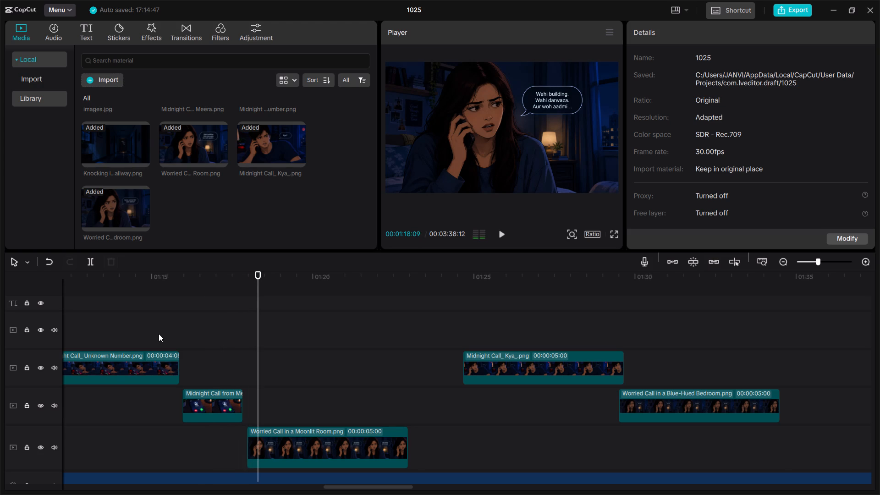
key("space")
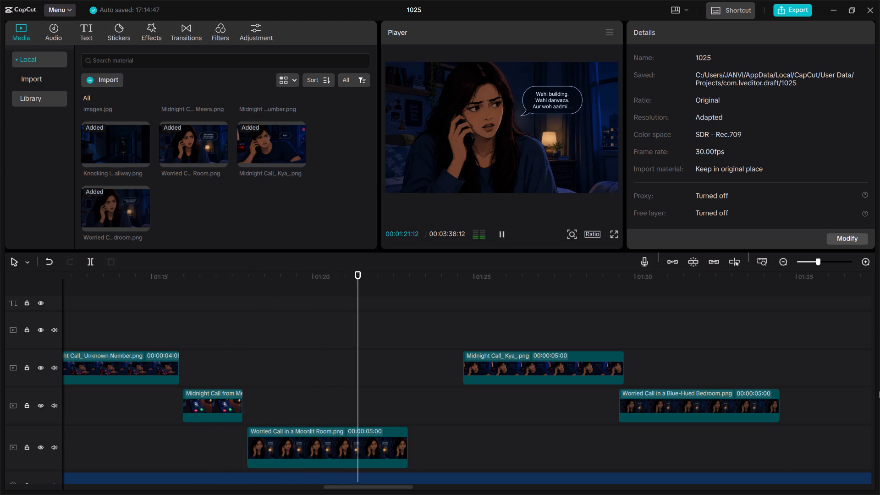
key("space")
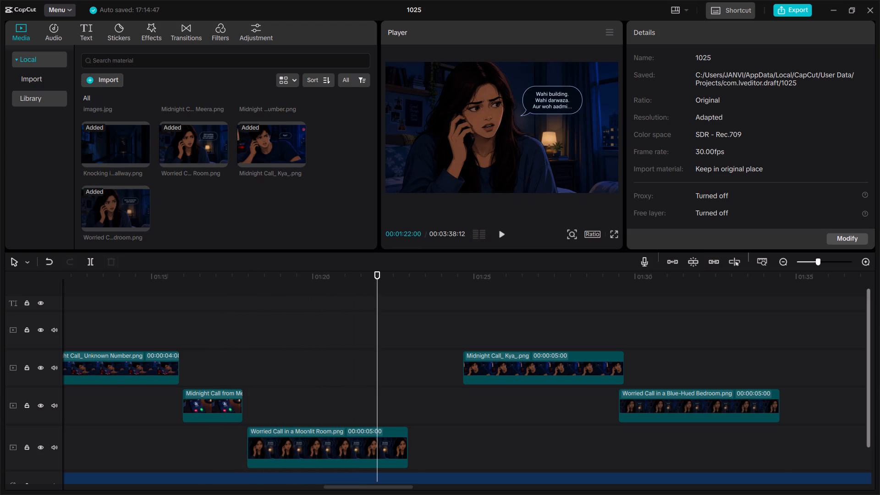
Play the narration to 01:21:14 and trim the end of the Worried Call in a Moonlit Room clip to just before that point.
left_click(304, 374)
key("space")
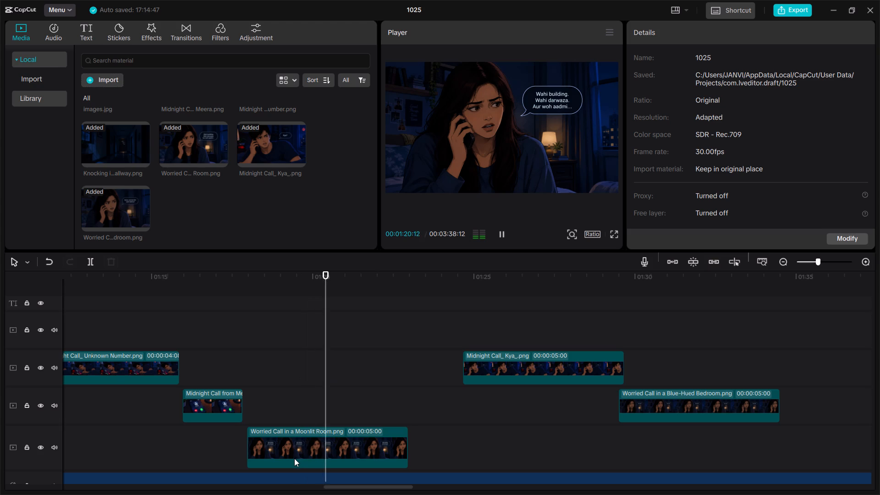
key("space")
key("space")
key("space")
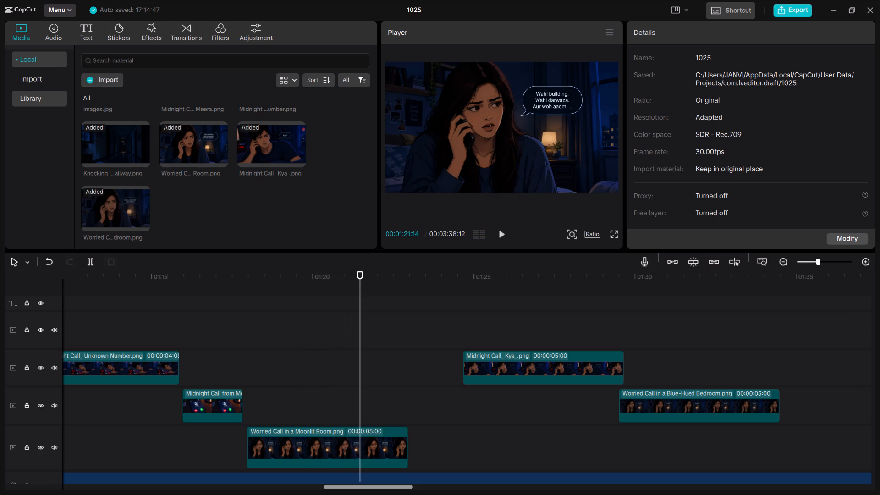
left_click_drag(408, 451, 352, 456)
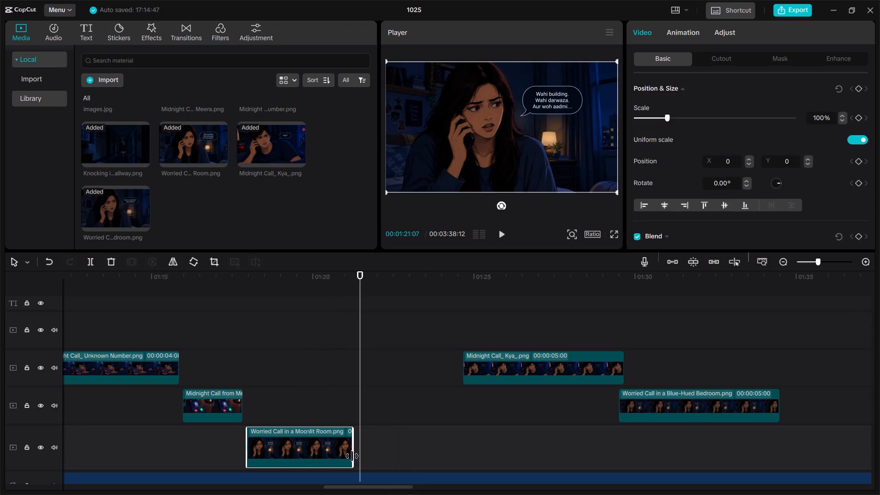
left_click_drag(352, 456, 355, 461)
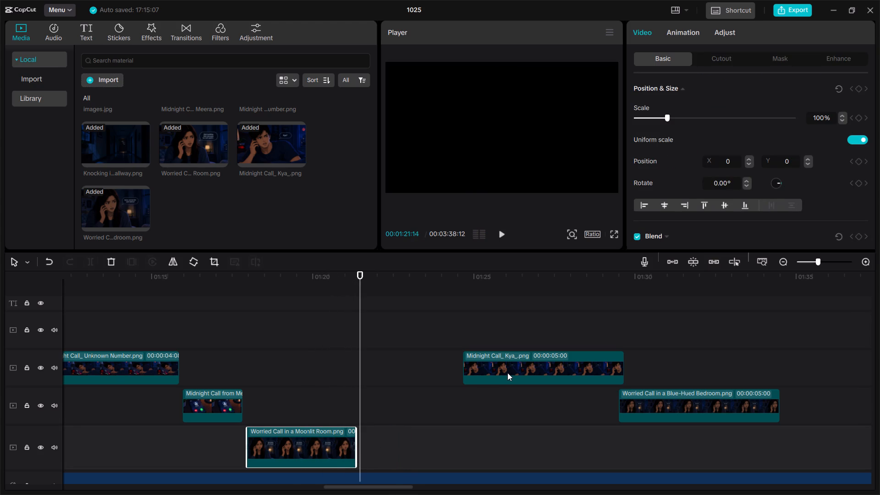
Place the Midnight Call_ Kya_ clip directly after Moonlit Room on the main track and trim its end to about 01:23:00 by the narration.
left_click_drag(507, 373, 401, 454)
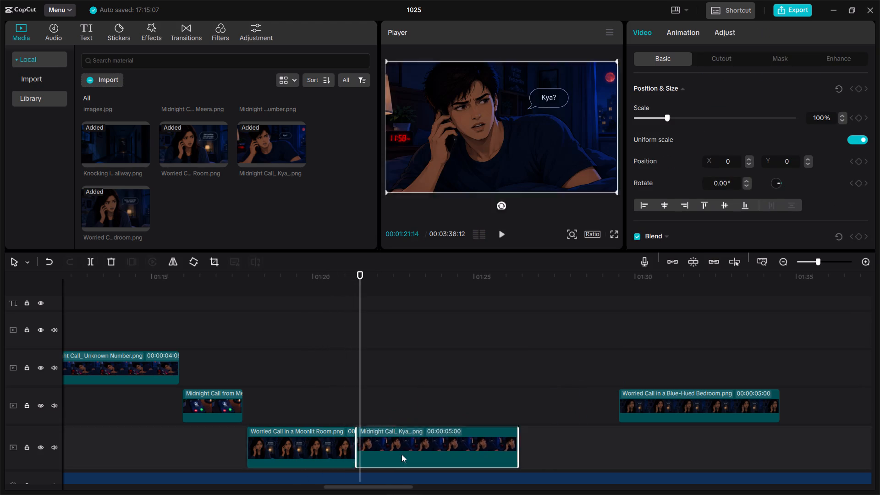
left_click(307, 346)
key("space")
left_click_drag(317, 352, 382, 401)
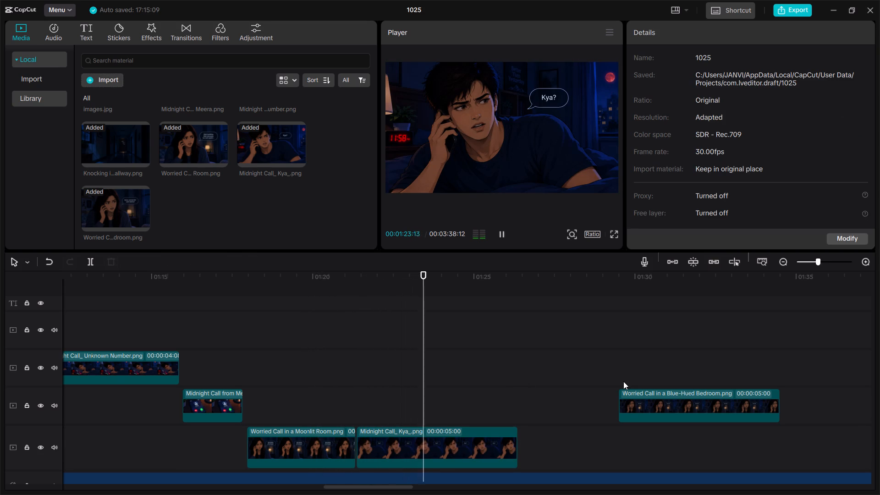
key("space")
left_click(417, 384)
left_click(394, 384)
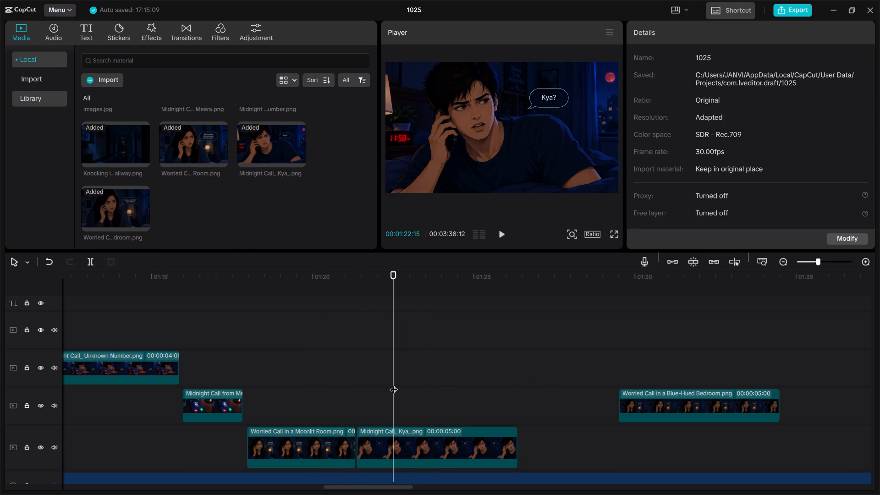
key("space")
key("space")
left_click(346, 389)
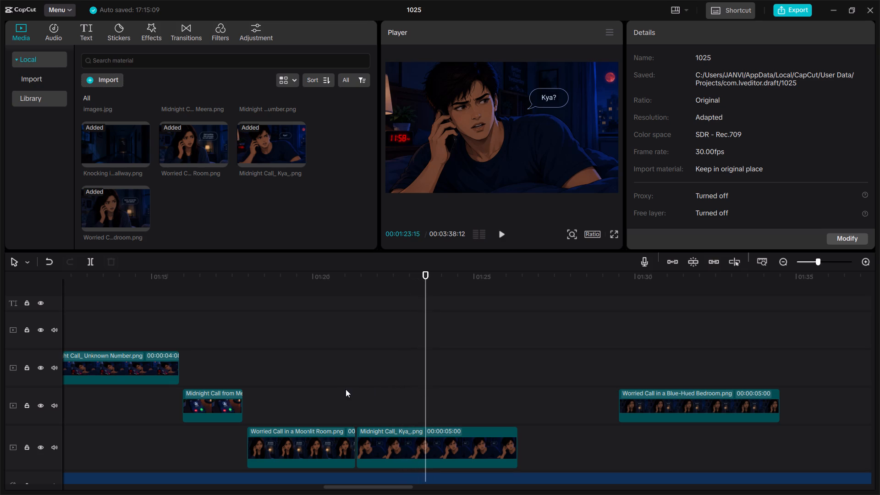
key("space")
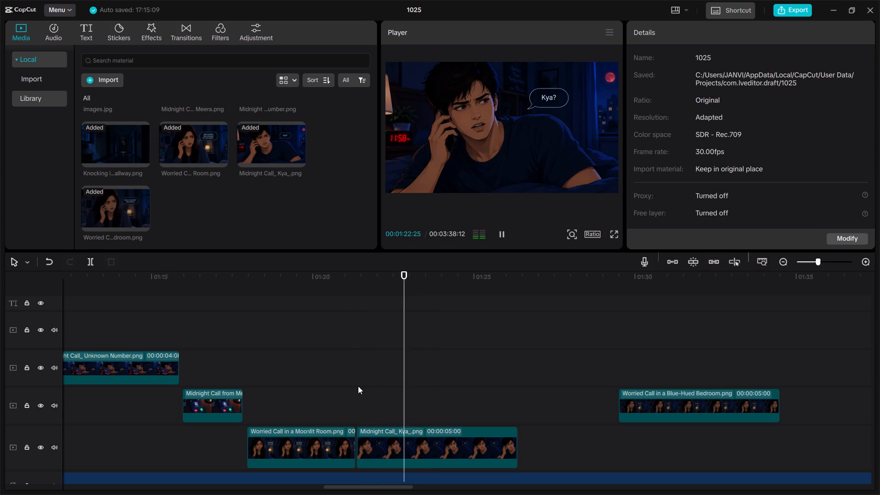
key("space")
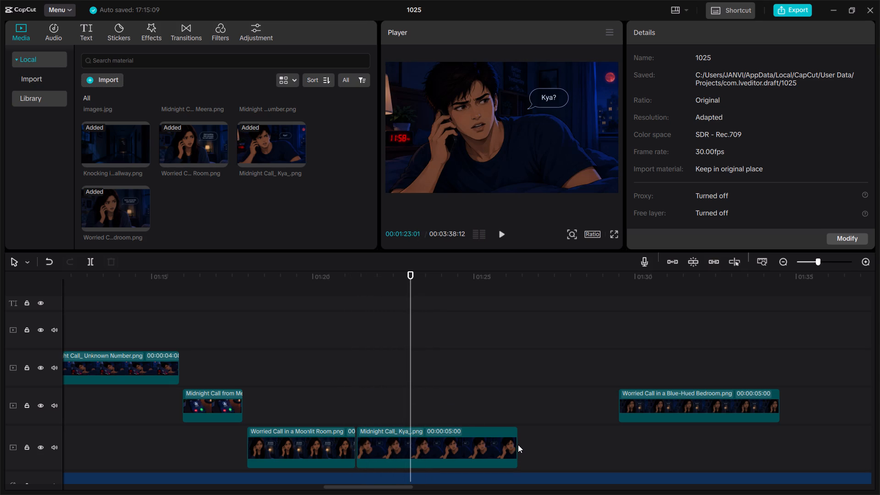
left_click_drag(517, 447, 407, 473)
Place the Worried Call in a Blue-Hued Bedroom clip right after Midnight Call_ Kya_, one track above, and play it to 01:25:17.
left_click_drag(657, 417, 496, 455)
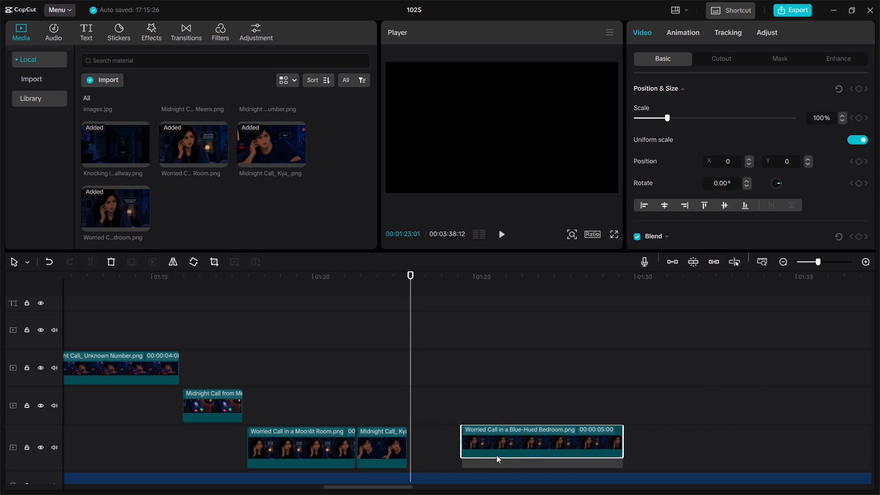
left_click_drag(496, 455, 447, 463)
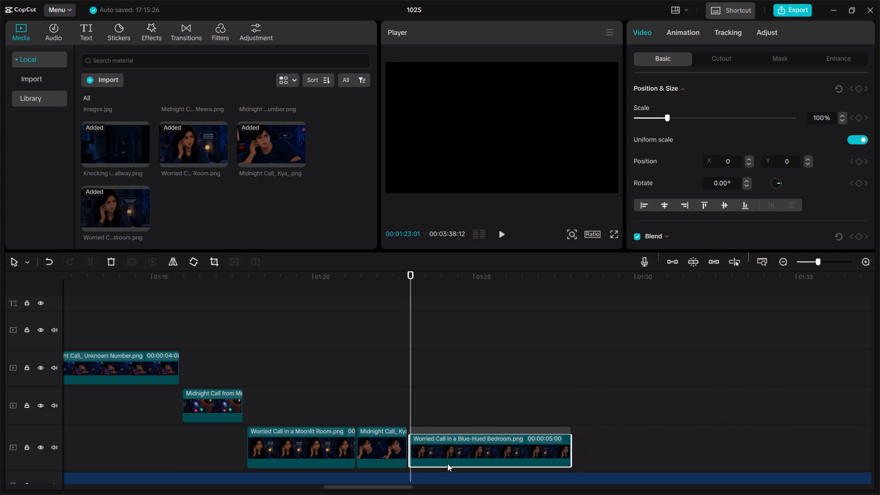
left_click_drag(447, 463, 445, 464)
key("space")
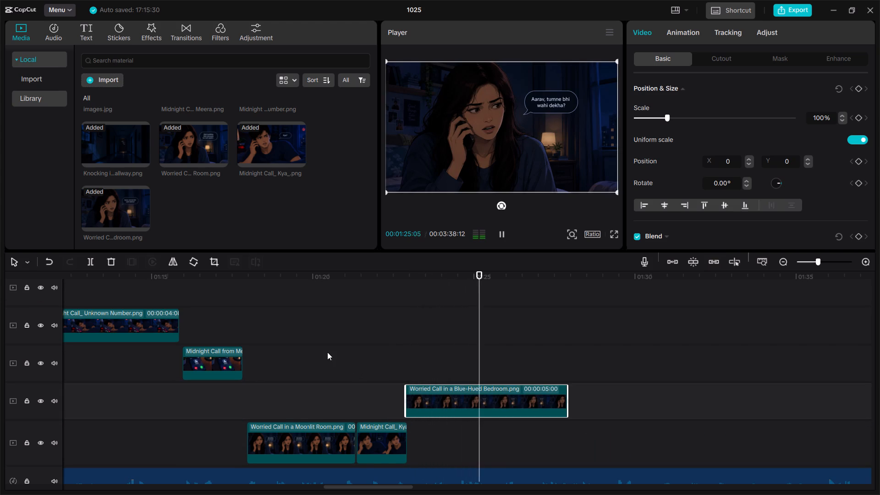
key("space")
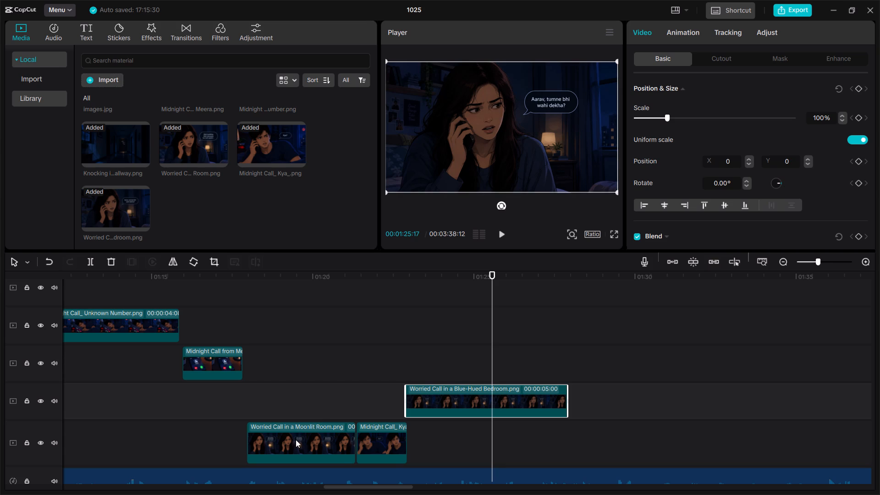
Swap the Worried Call clips: Blue-Hued Bedroom before Midnight Call_ Kya_, trimmed to about 01:21:10, and Moonlit Room after it, both one track above.
left_click_drag(441, 404, 282, 403)
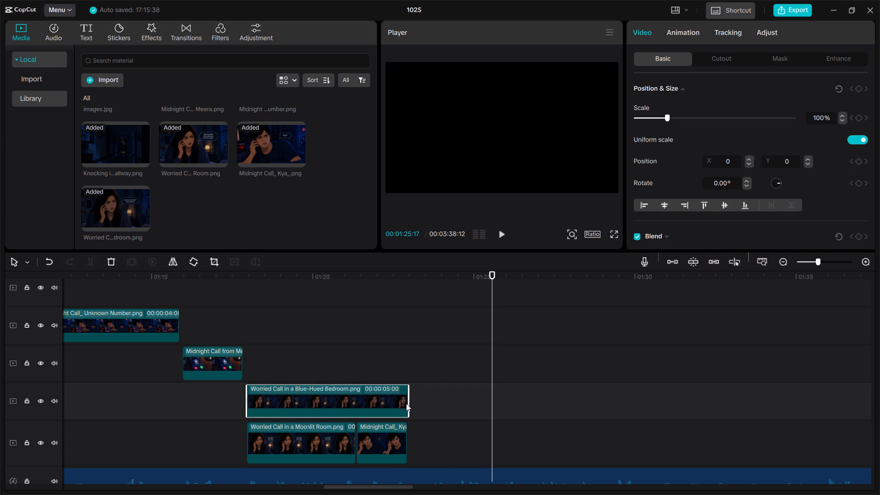
left_click_drag(407, 403, 355, 407)
left_click_drag(315, 444, 476, 414)
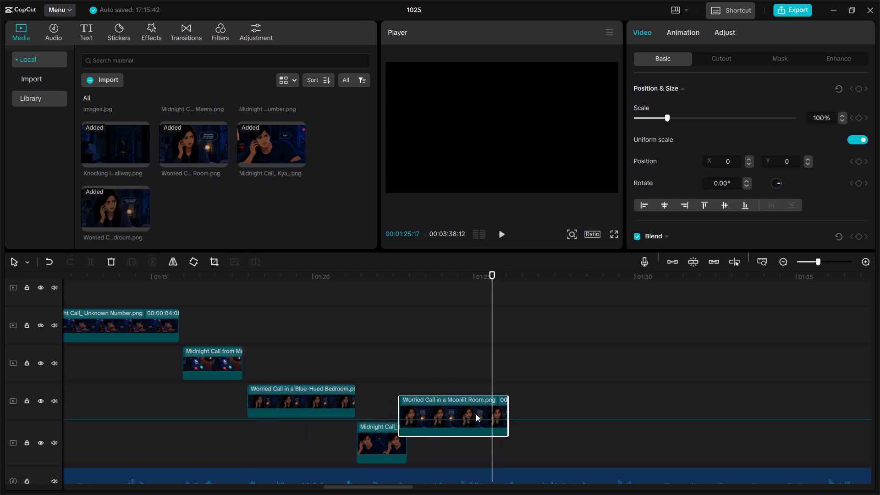
left_click_drag(476, 414, 475, 401)
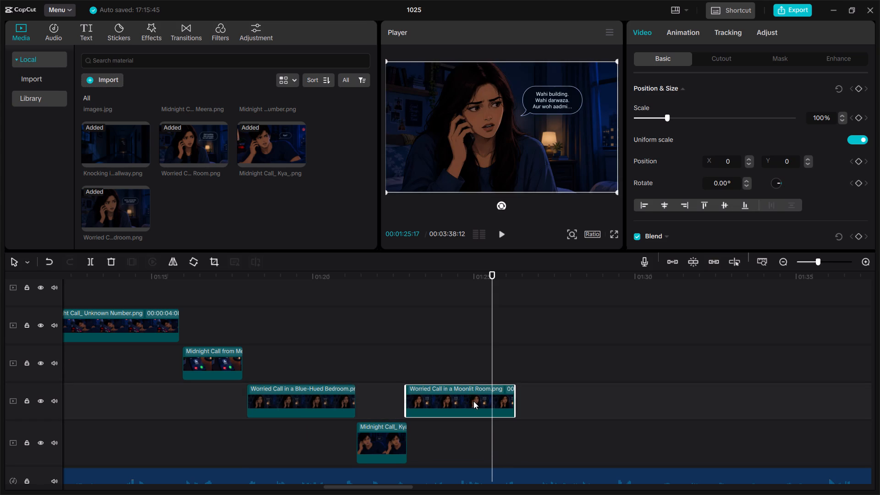
left_click(209, 332)
key("space")
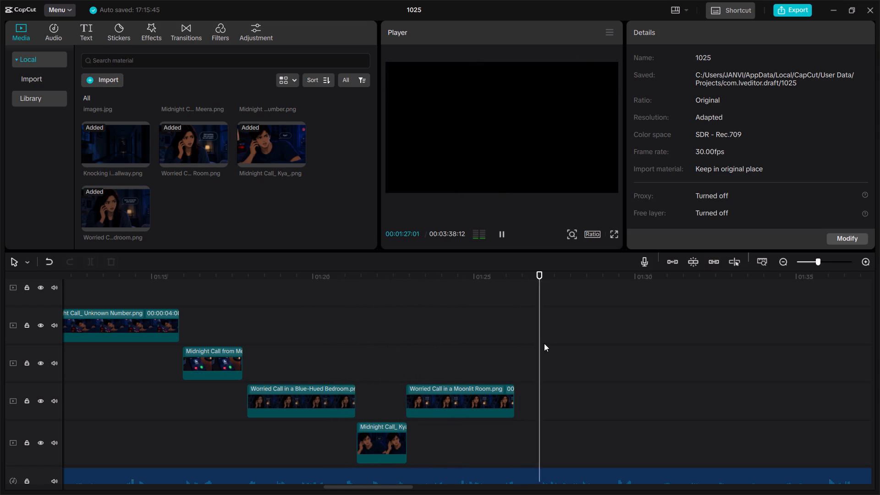
key("space")
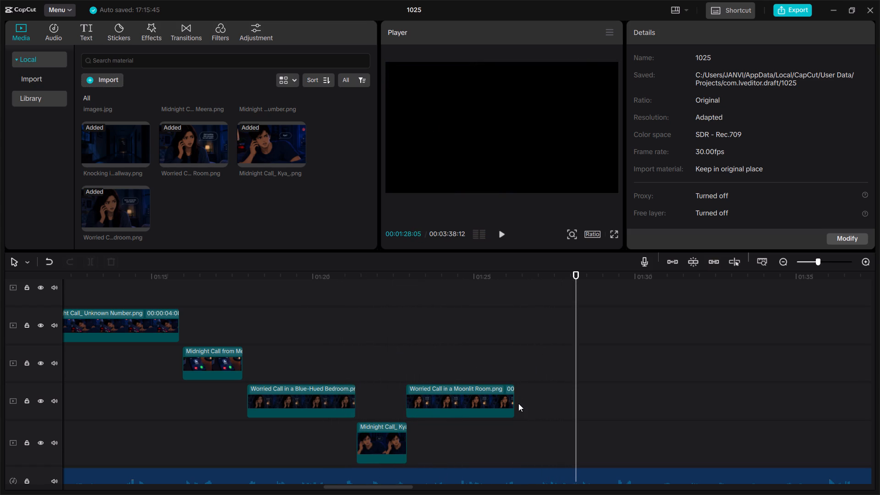
left_click_drag(513, 398, 516, 398)
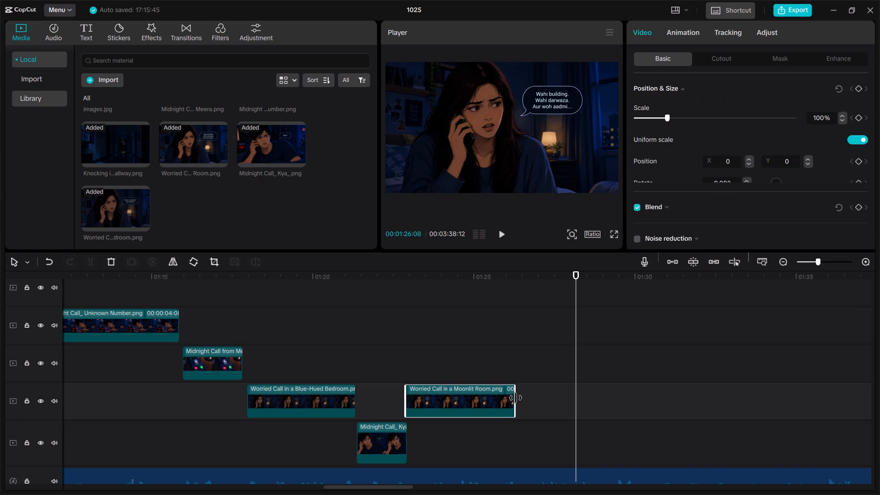
left_click_drag(516, 398, 568, 405)
left_click_drag(568, 405, 546, 414)
key("space")
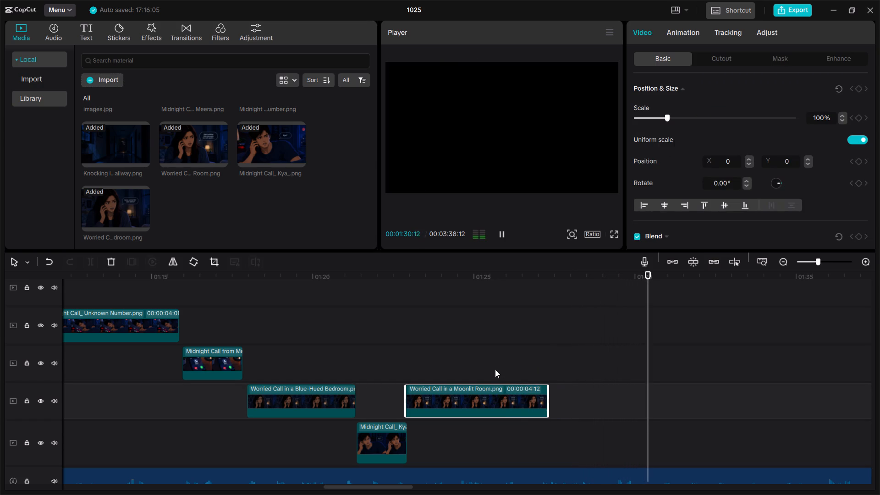
key("space")
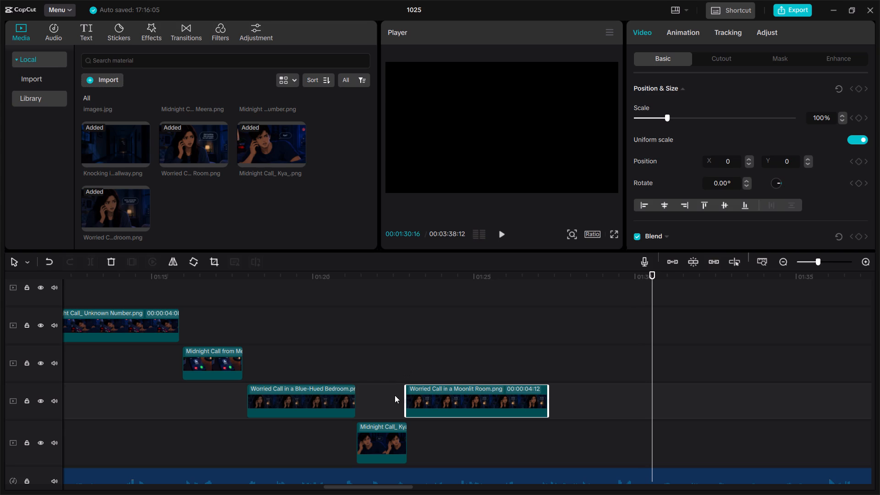
key("space")
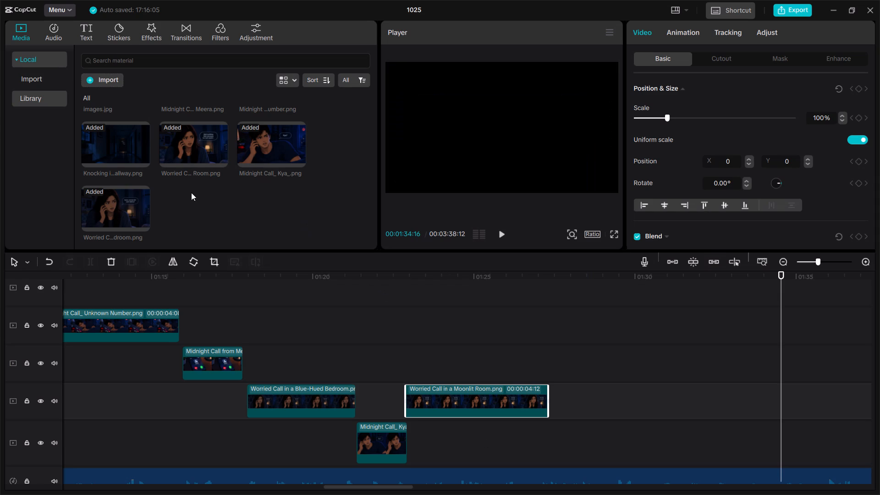
left_click(107, 78)
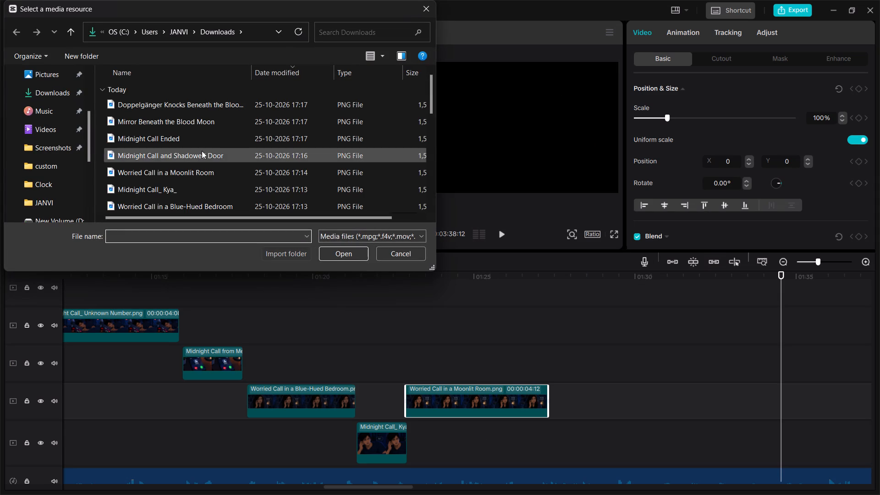
left_click_drag(234, 165, 193, 109)
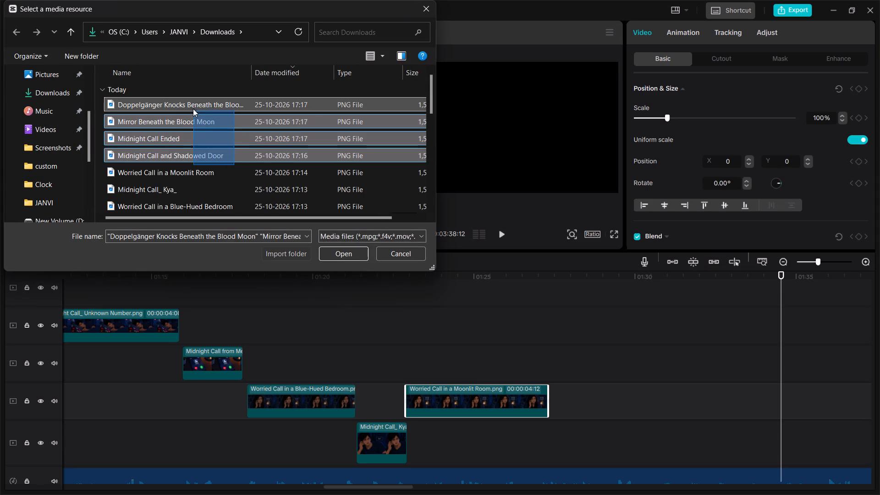
left_click_drag(193, 109, 188, 103)
key("Return")
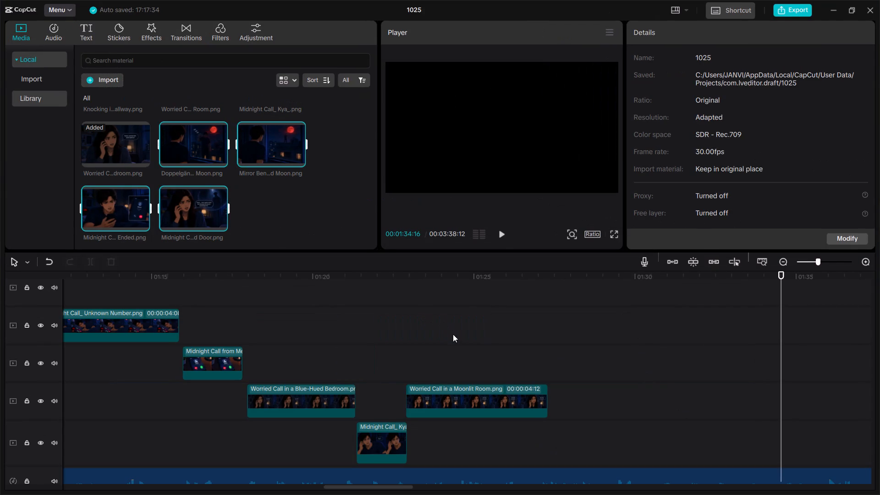
key("ctrl+s")
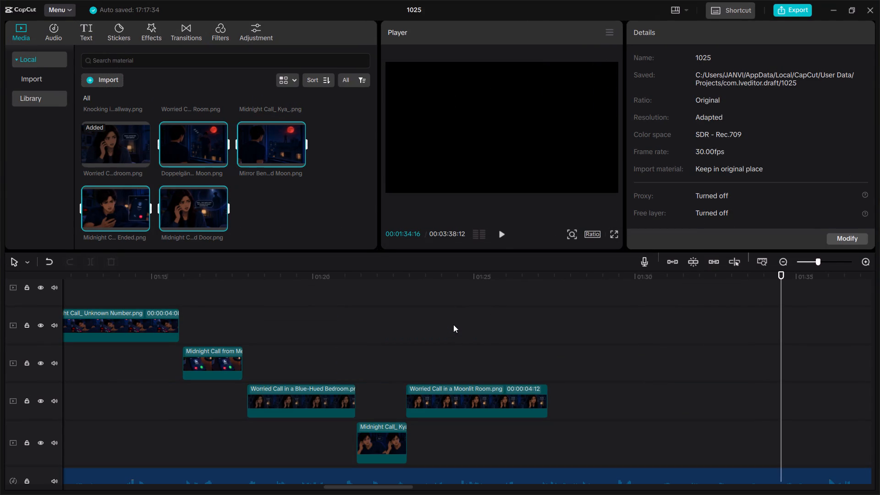
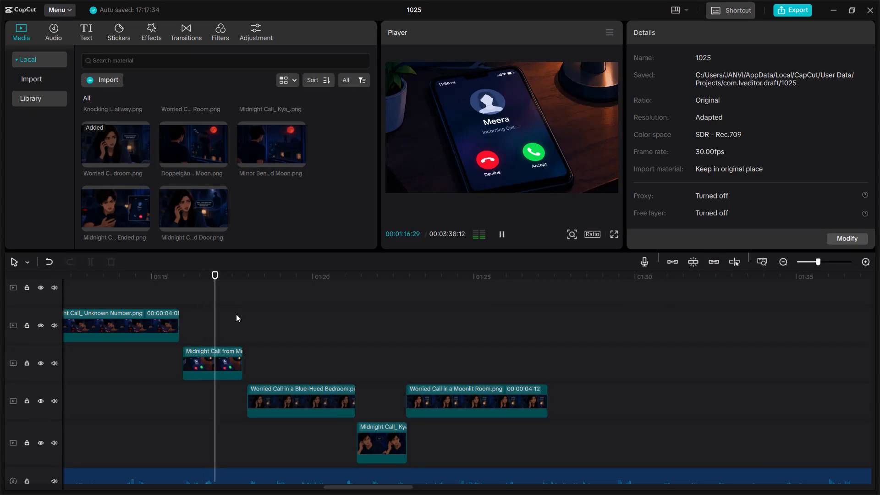
Play the narration from about 00:01:14 and place the Midnight Call and Shadowed Door image at about 00:01:30:13, on the Worried Call images' track.
left_click(146, 290)
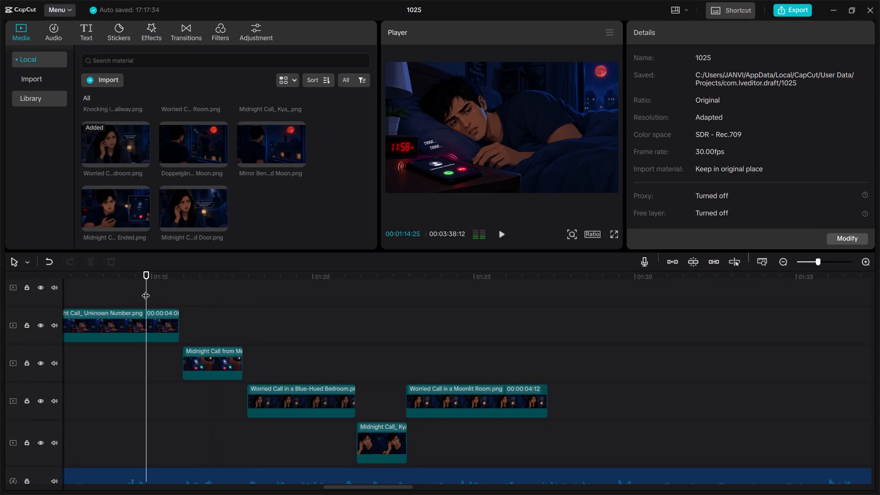
key("space")
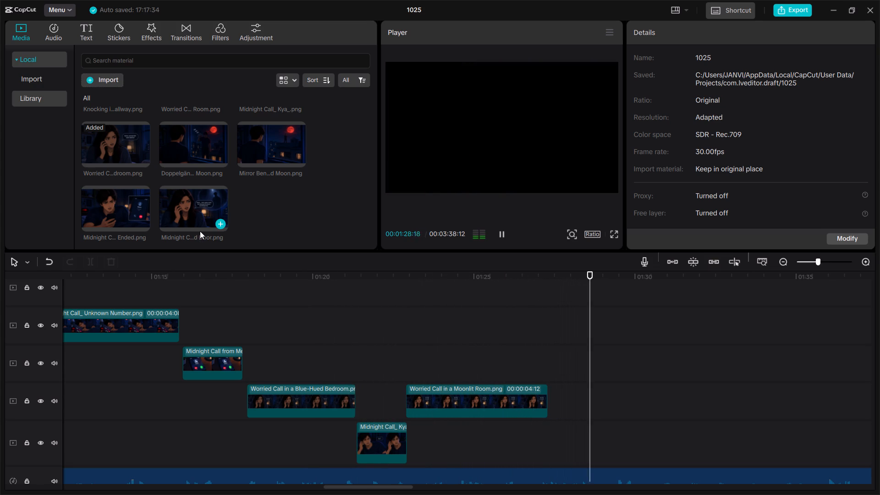
key("space")
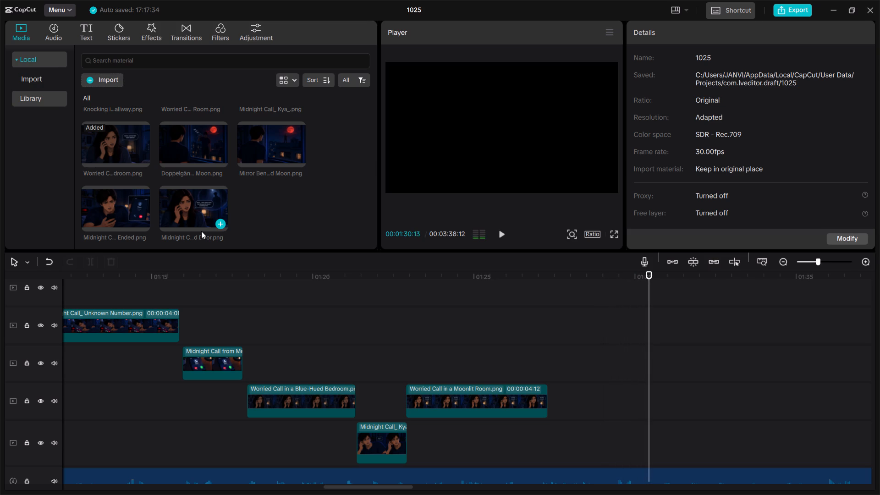
left_click_drag(186, 201, 247, 242)
left_click_drag(188, 208, 200, 219)
left_click_drag(200, 219, 650, 398)
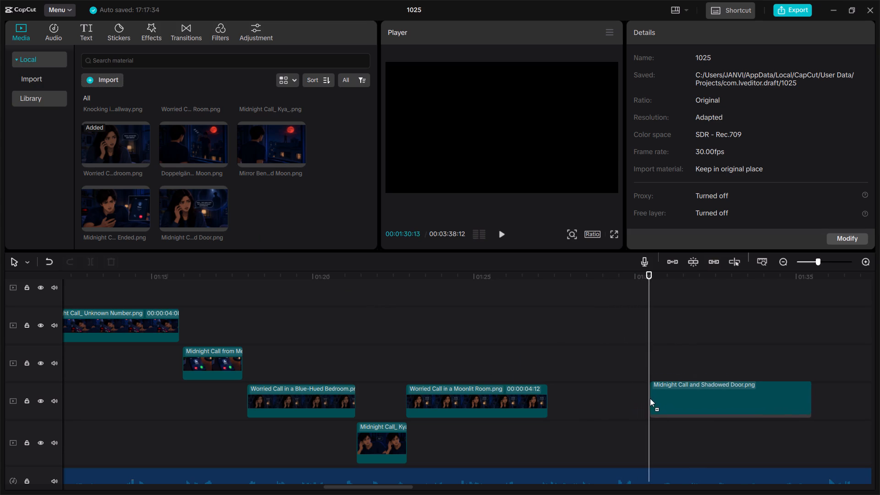
left_click_drag(650, 398, 648, 400)
Play the narration over the Midnight Call and Shadowed Door clip and extend its end to a duration of 00:00:05:29.
key("space")
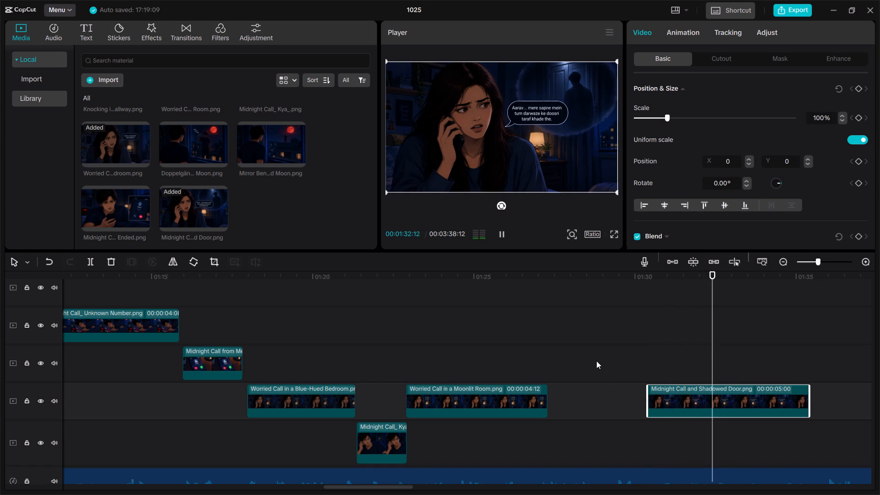
left_click(588, 358)
key("space")
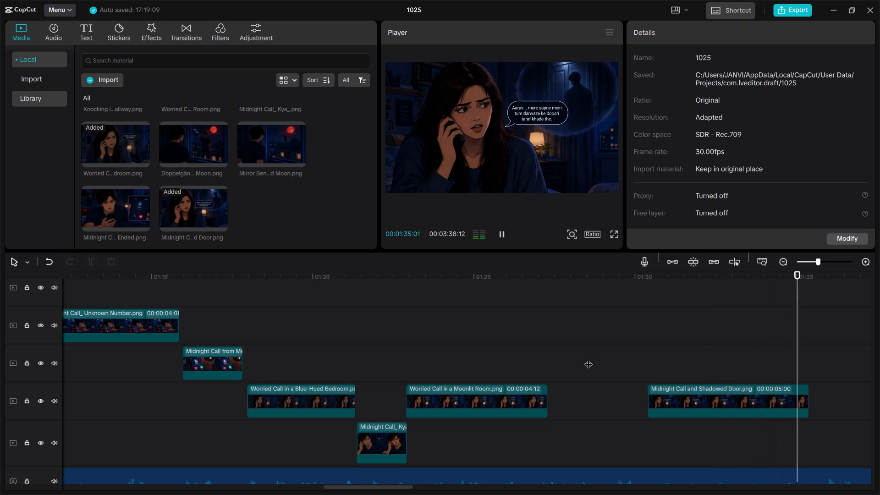
key("space")
left_click_drag(706, 322, 711, 321)
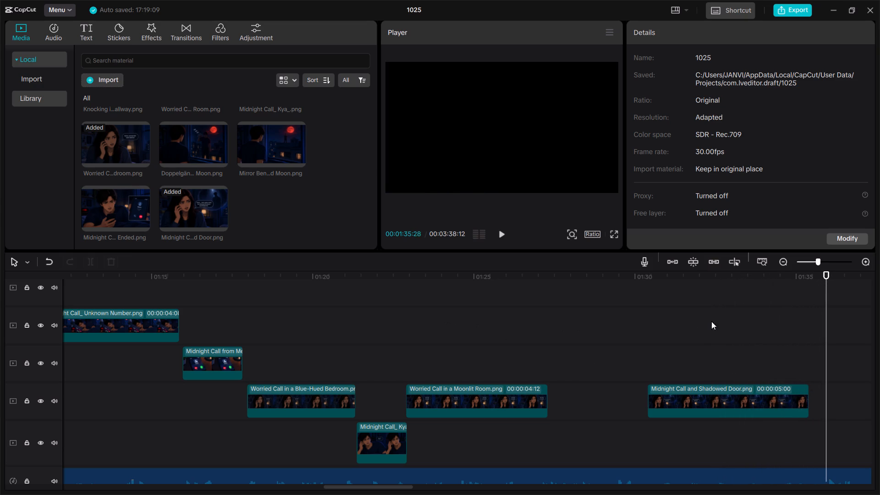
left_click_drag(711, 321, 816, 311)
left_click_drag(863, 309, 870, 309)
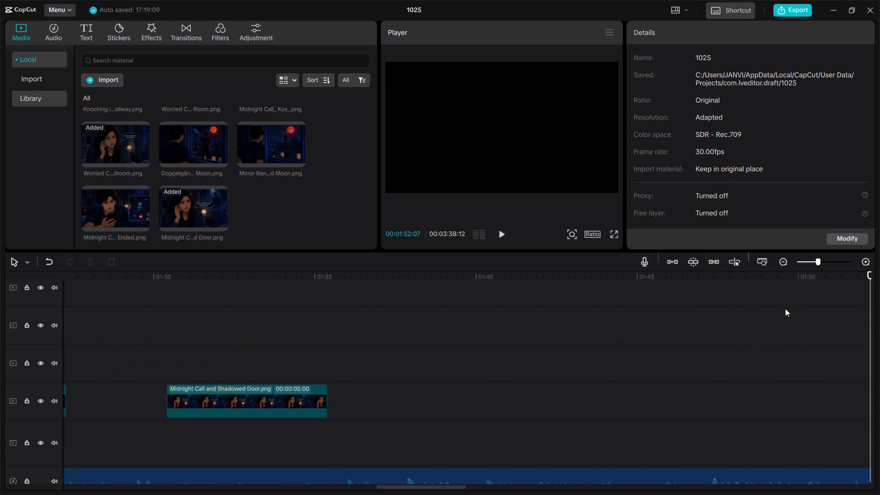
key("space")
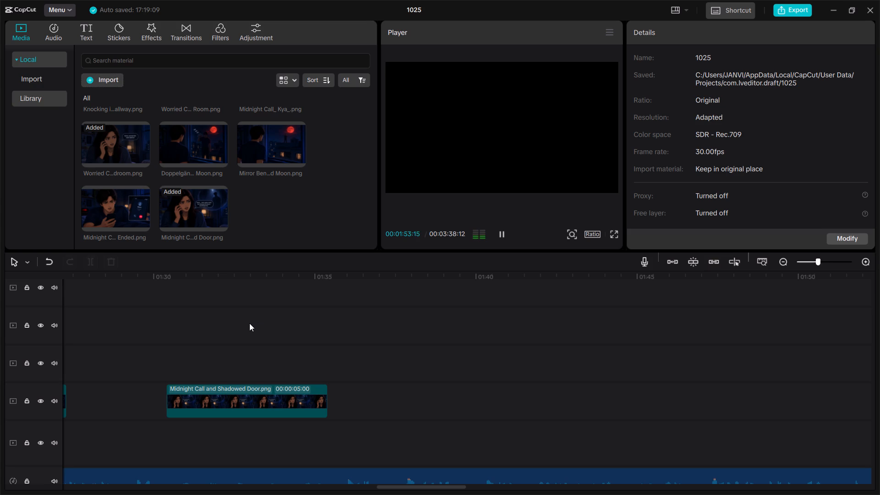
left_click(249, 323)
key("space")
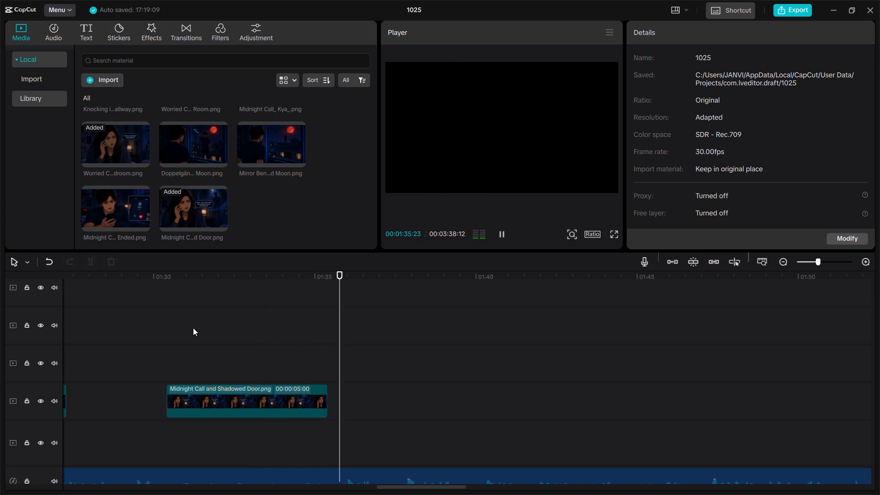
key("space")
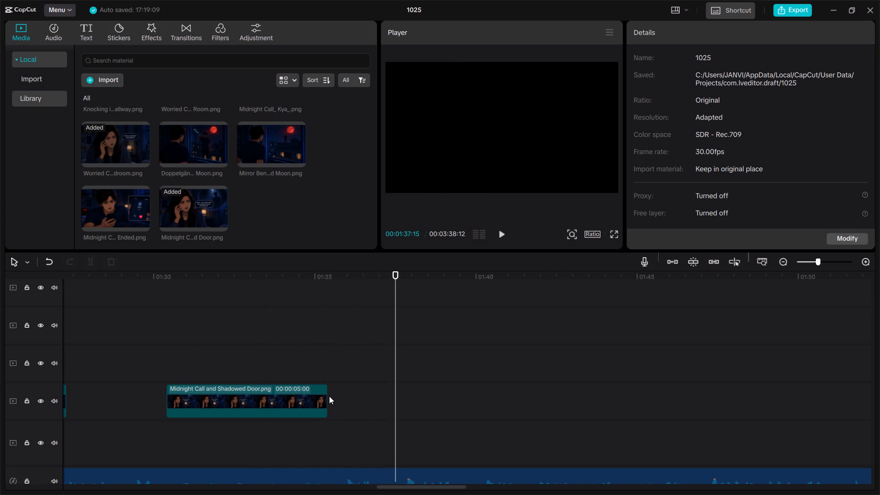
left_click_drag(327, 397, 358, 404)
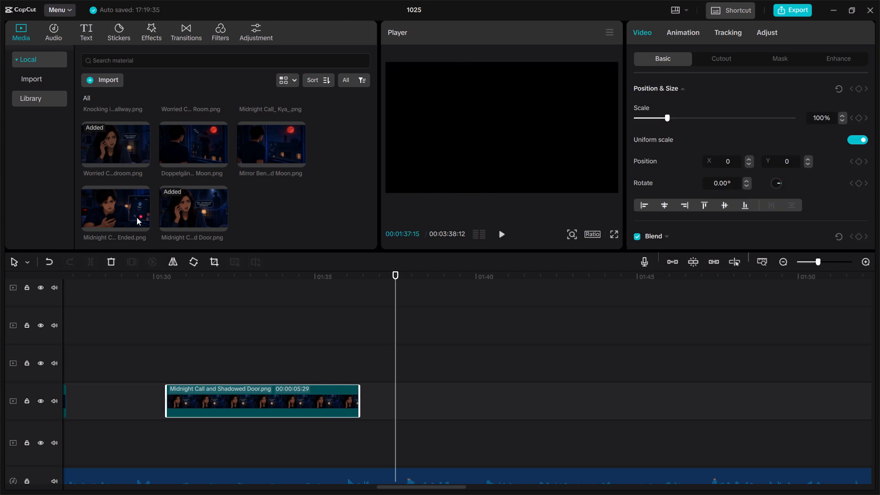
Add the Midnight Call Ended image on the same track and butt it against the end of the Shadowed Door clip, checking the narration.
left_click_drag(125, 213, 375, 406)
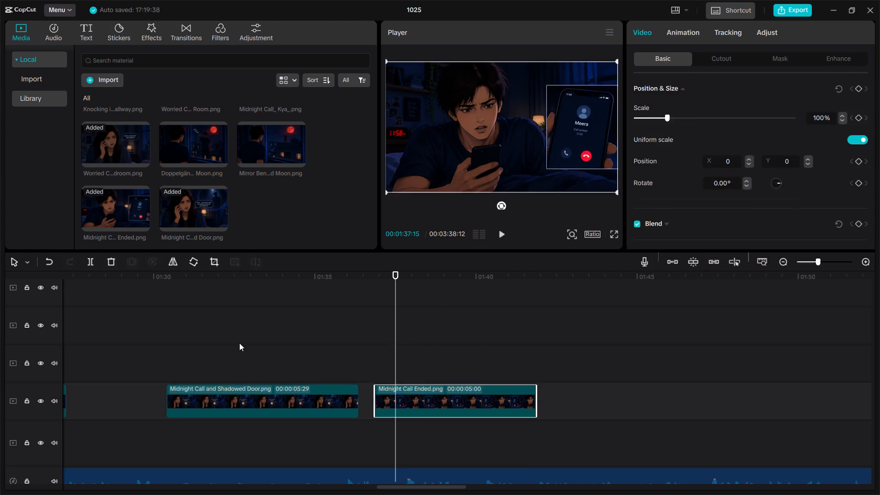
left_click(239, 343)
key("space")
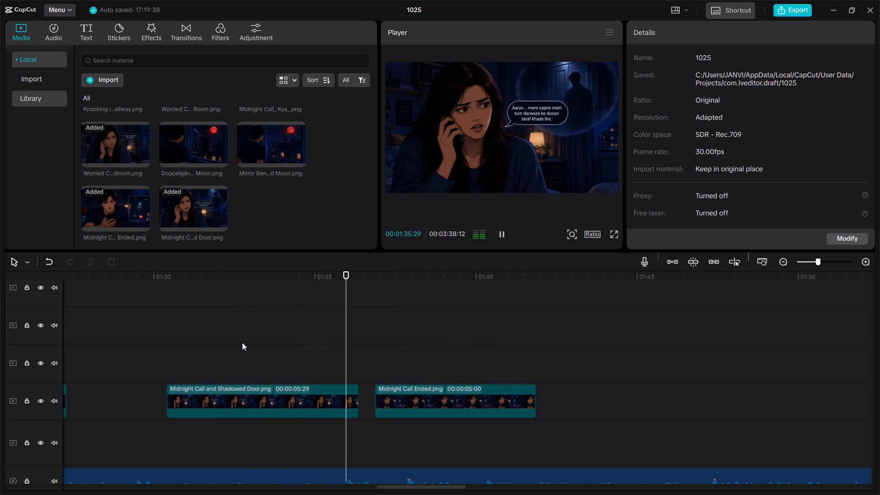
key("space")
left_click_drag(385, 399, 372, 401)
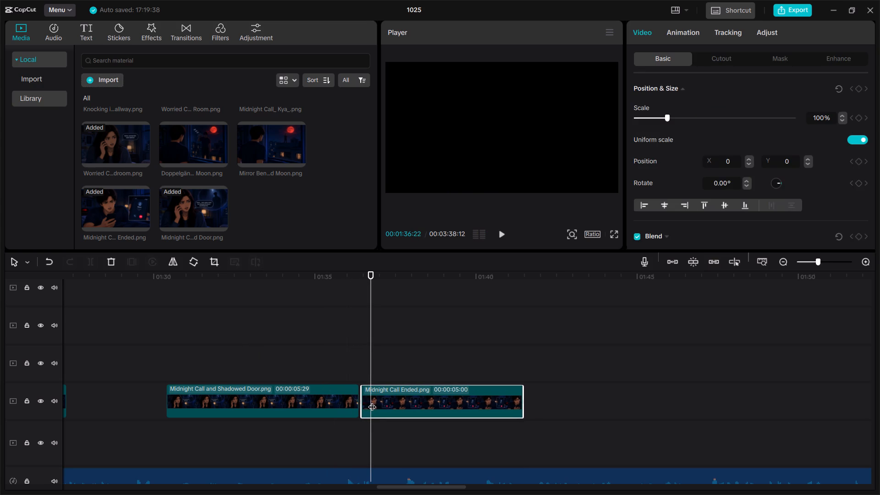
left_click_drag(372, 401, 370, 401)
Play the narration over the Midnight Call Ended clip and trim its end back to about 00:01:38.
left_click(238, 350)
key("space")
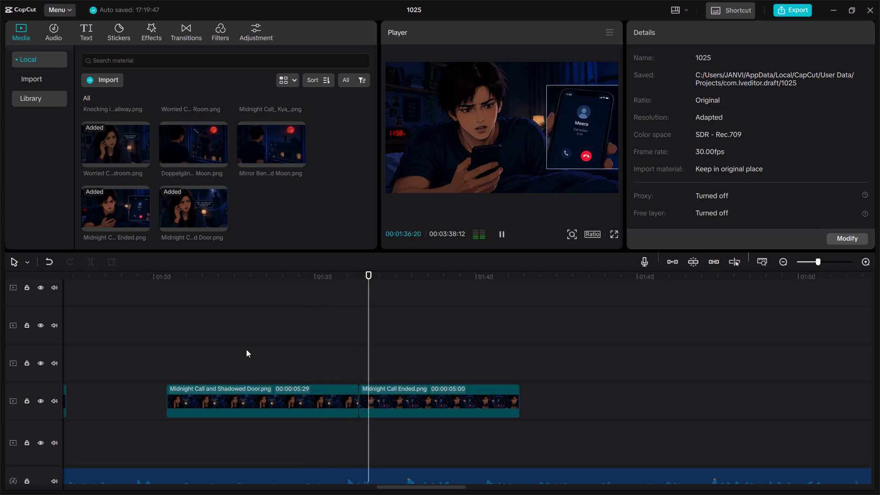
key("space")
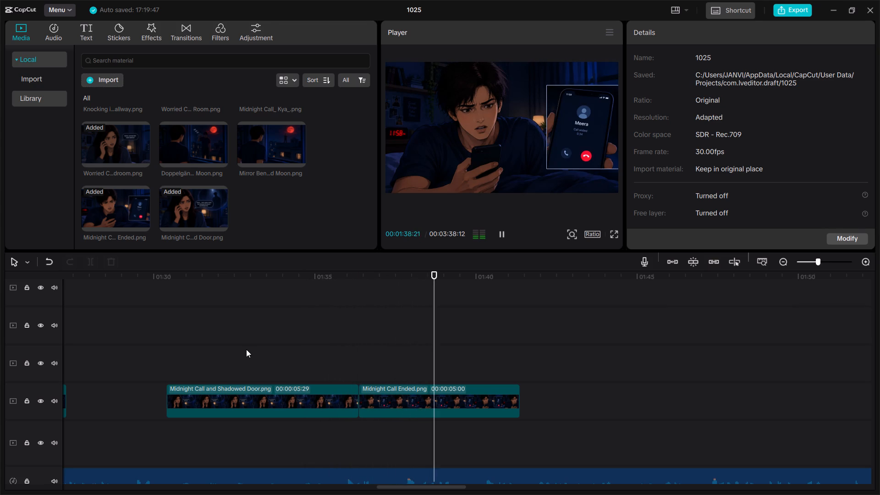
left_click(455, 402)
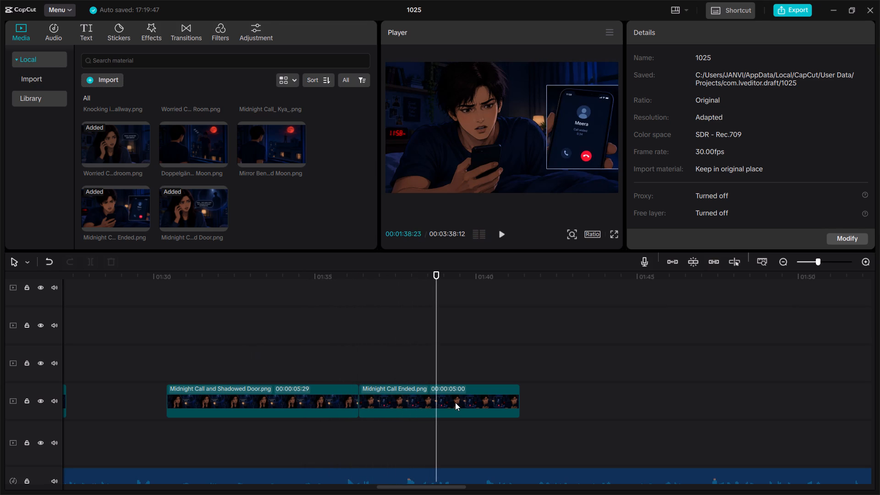
left_click(360, 353)
key("space")
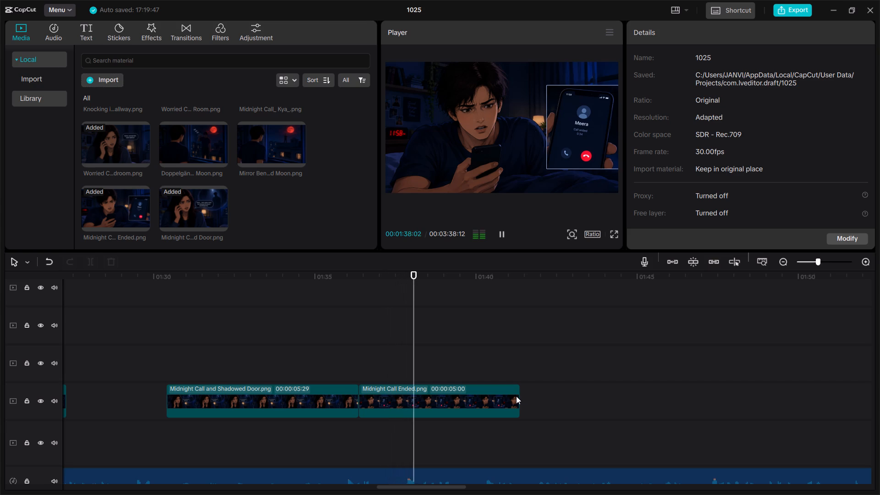
key("space")
left_click_drag(520, 394, 477, 400)
left_click_drag(521, 397, 422, 416)
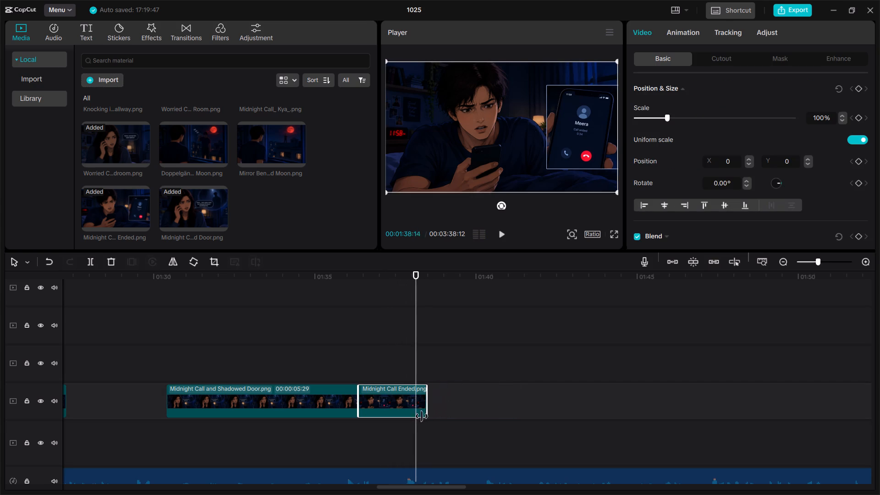
left_click_drag(422, 416, 411, 419)
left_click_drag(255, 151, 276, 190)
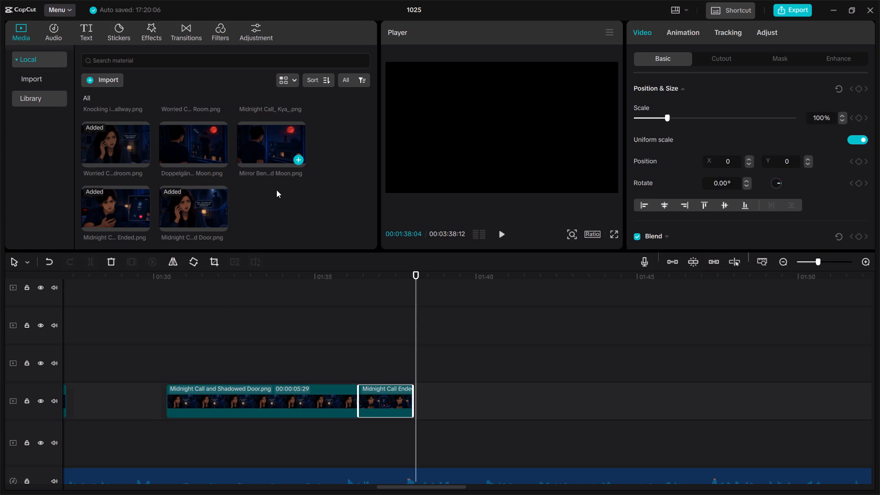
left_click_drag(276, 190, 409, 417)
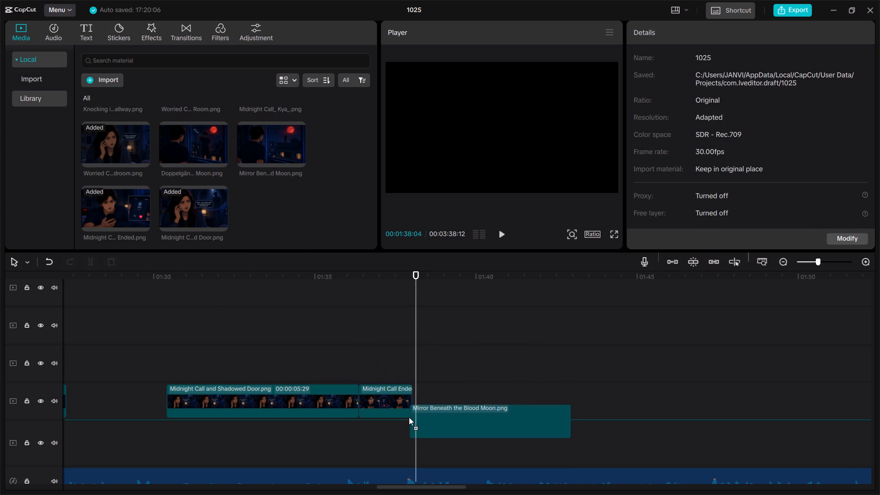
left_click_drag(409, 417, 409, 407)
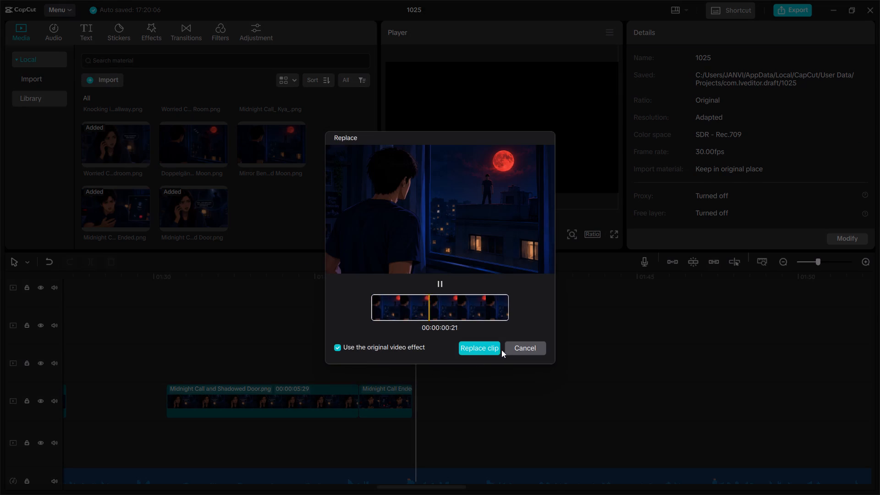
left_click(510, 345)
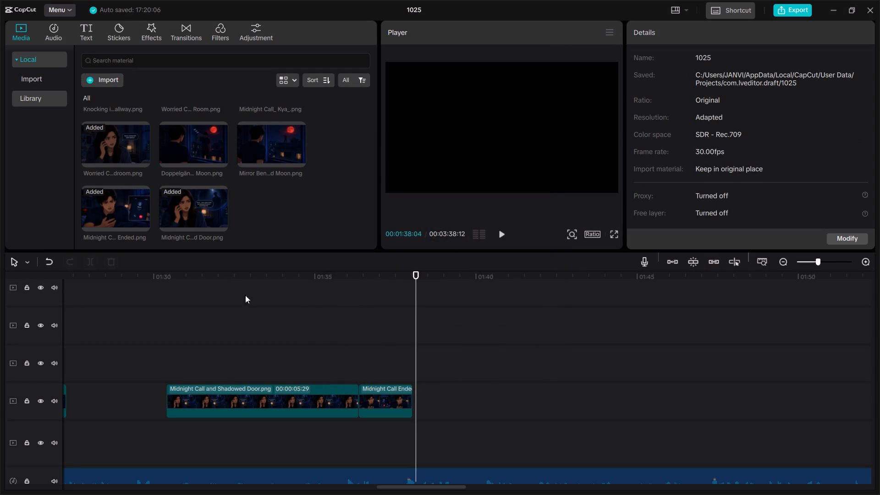
Place the Mirror Beneath the Blood Moon image right after the Midnight Call Ended clip on the same track, without replacing that clip.
left_click_drag(276, 138, 416, 414)
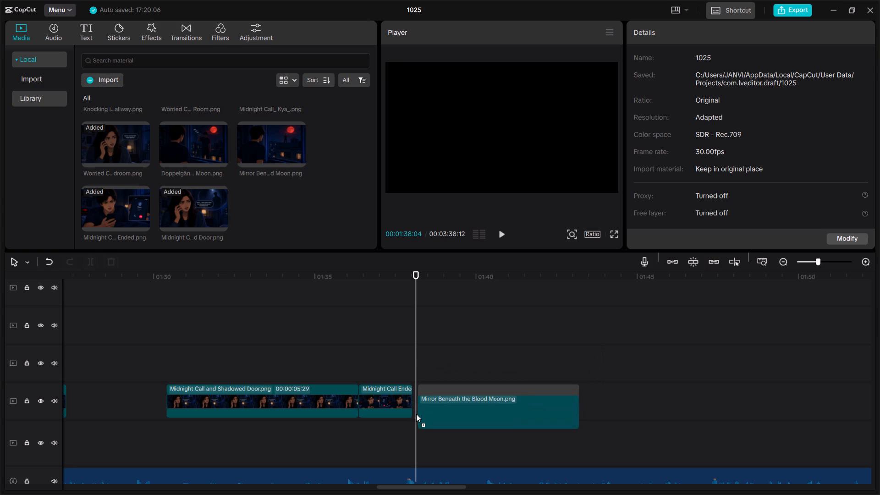
left_click_drag(416, 414, 409, 410)
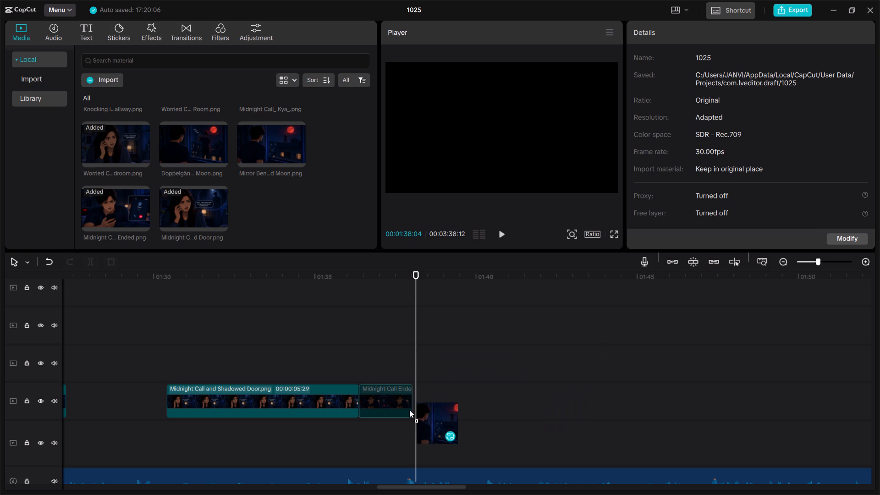
left_click_drag(409, 410, 413, 394)
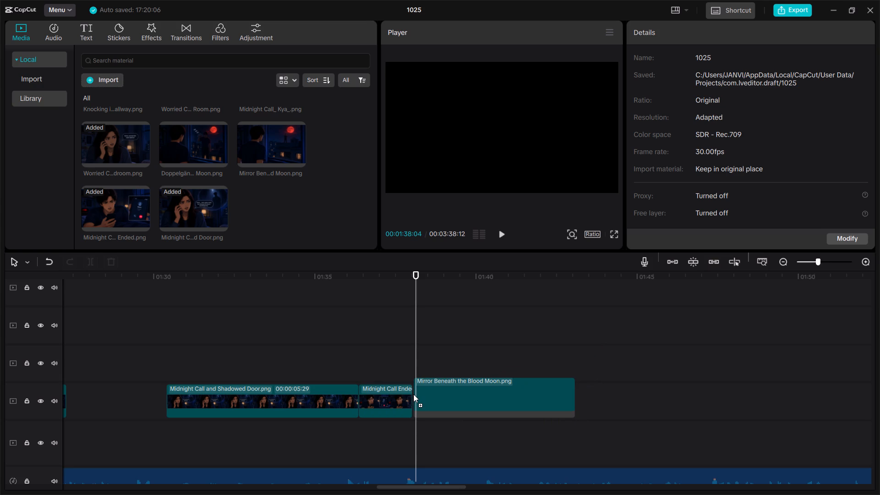
left_click_drag(413, 394, 412, 396)
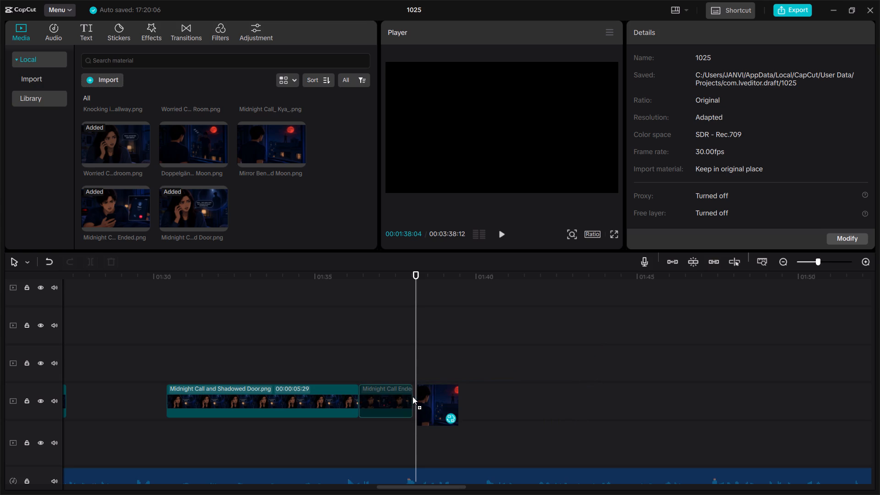
left_click_drag(412, 396, 413, 396)
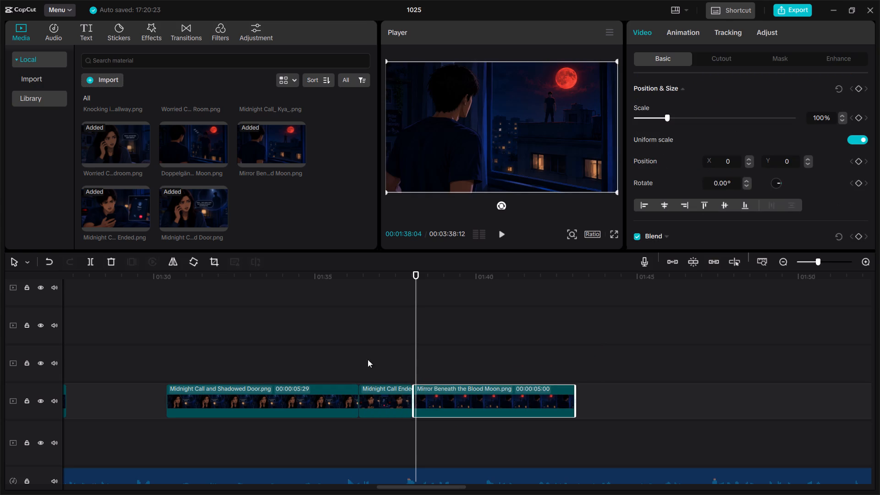
Play the narration over the Mirror Beneath the Blood Moon clip and extend its end to a duration of 00:00:10:02.
left_click(346, 350)
key("space")
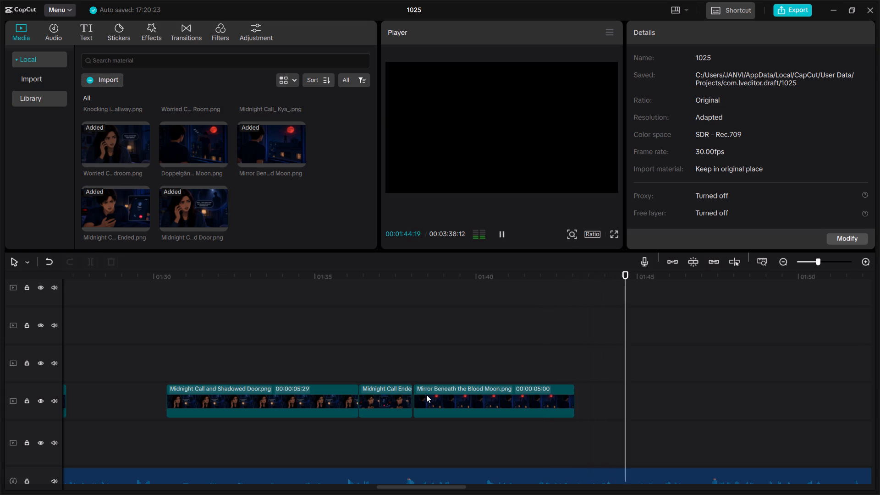
scroll(570, 419, "down", 1)
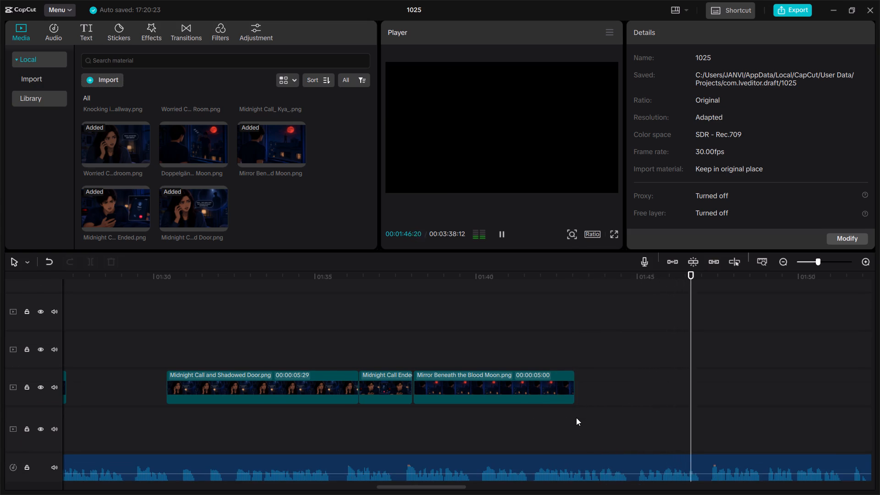
scroll(621, 366, "down", 2)
key("space")
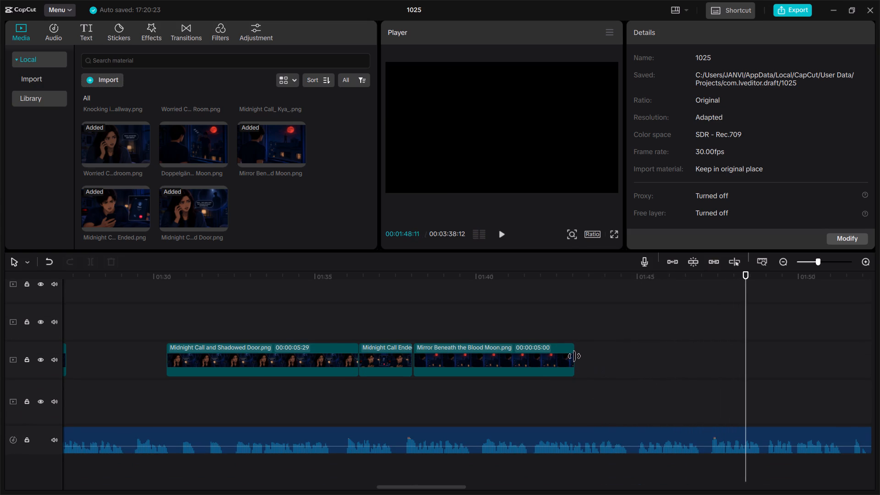
left_click_drag(574, 356, 655, 346)
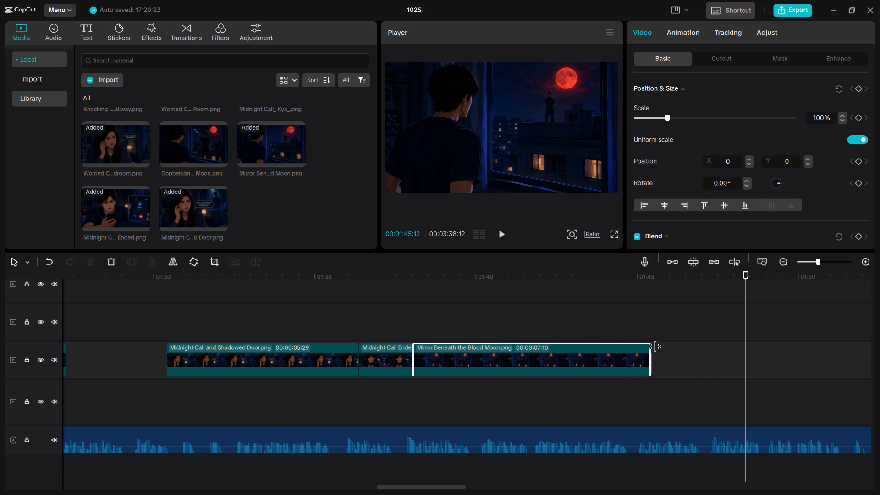
left_click_drag(655, 346, 738, 348)
key("space")
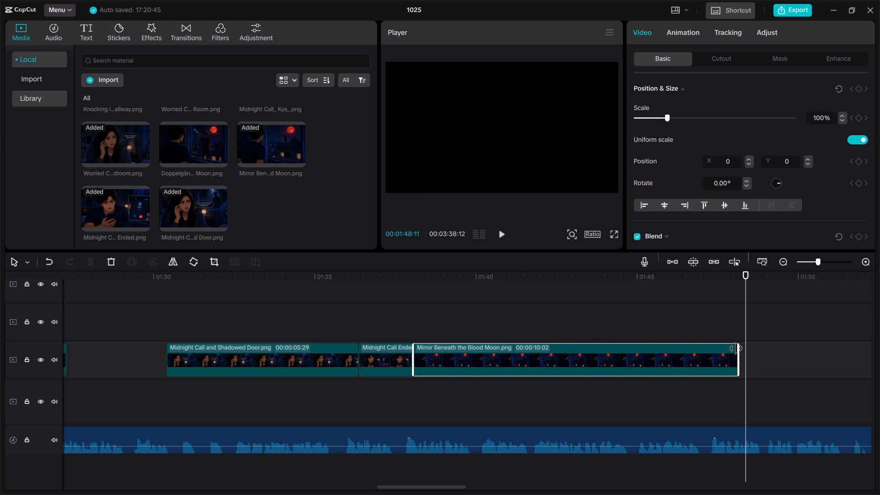
Listen to the narration around and just past the end of the Mirror Beneath the Blood Moon clip to judge the scene change.
key("space")
left_click_drag(859, 304, 864, 305)
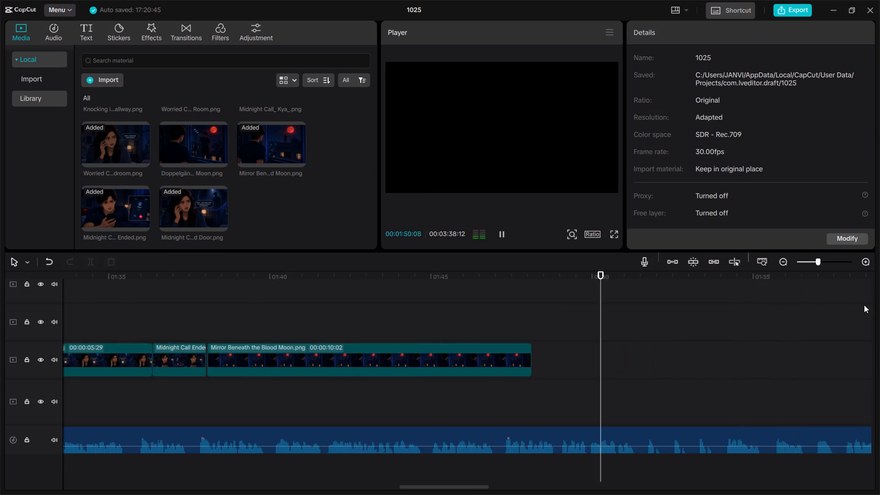
left_click_drag(864, 305, 864, 305)
key("space")
key("space")
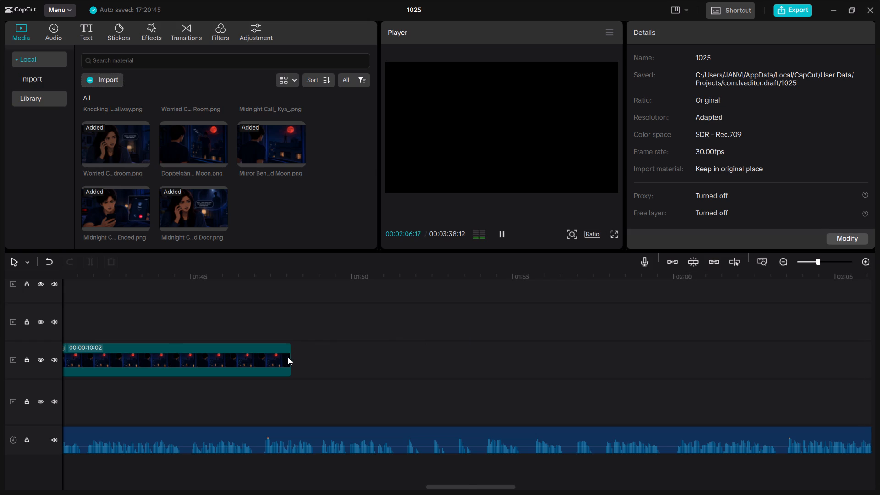
left_click_drag(319, 308, 50, 317)
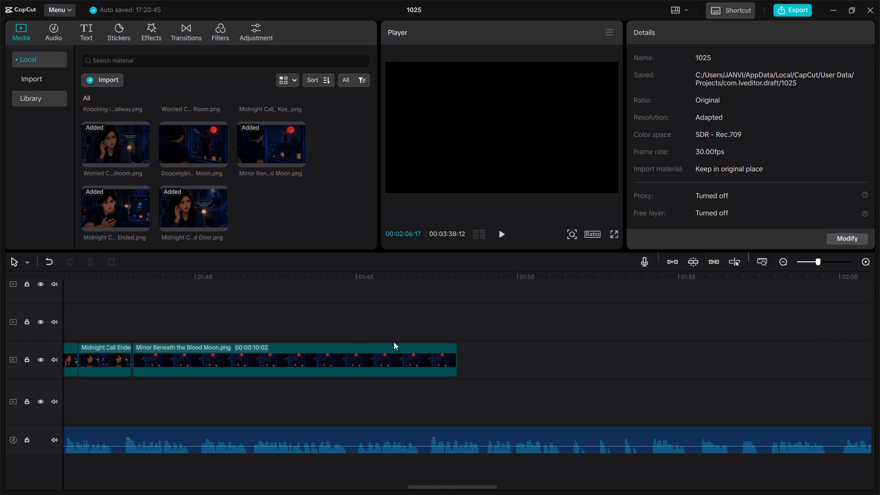
left_click(444, 314)
key("space")
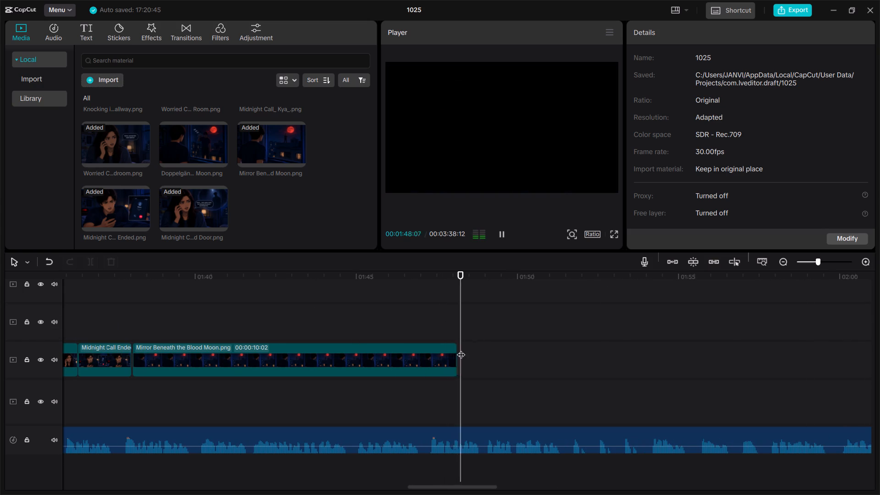
key("space")
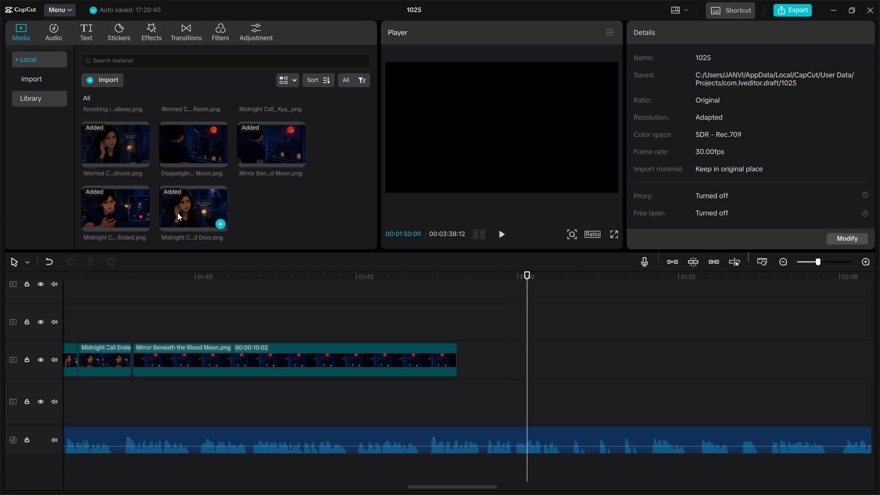
Add the Doppelgänger Knocks Beneath the Blood Moon image on the same track and butt it against the Mirror clip's end, checking the narration.
left_click_drag(177, 137, 515, 348)
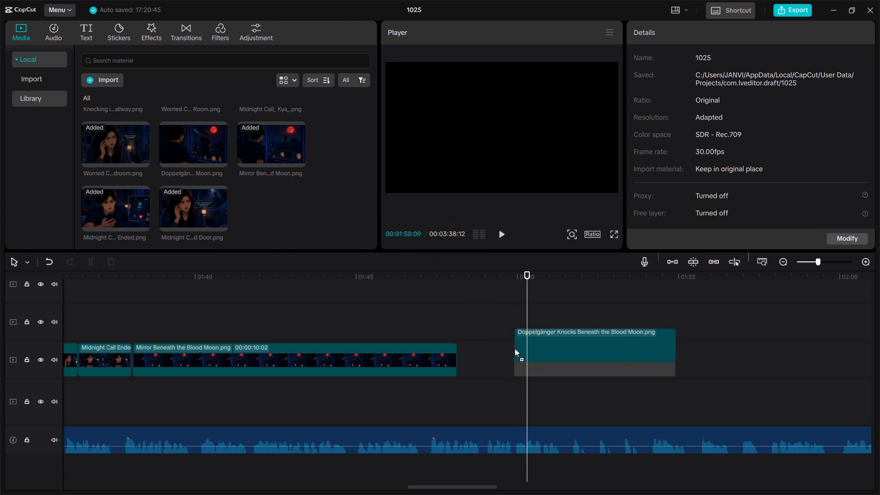
left_click_drag(515, 348, 509, 353)
left_click(399, 298)
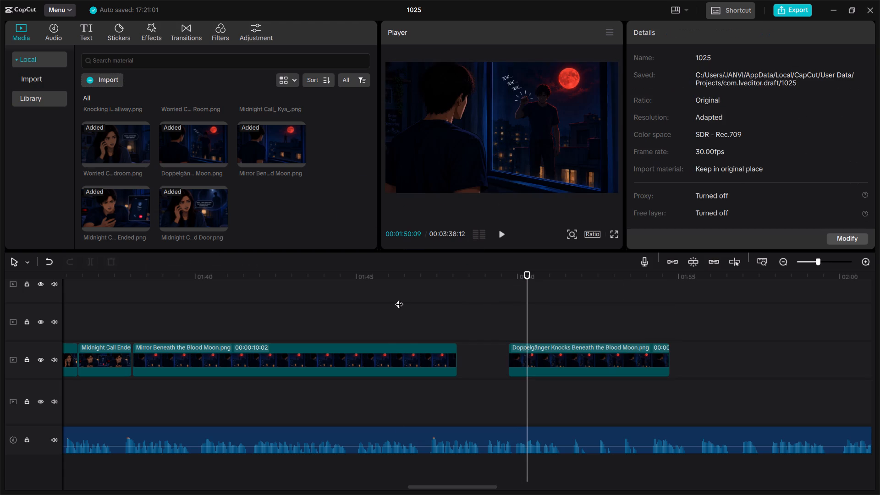
key("space")
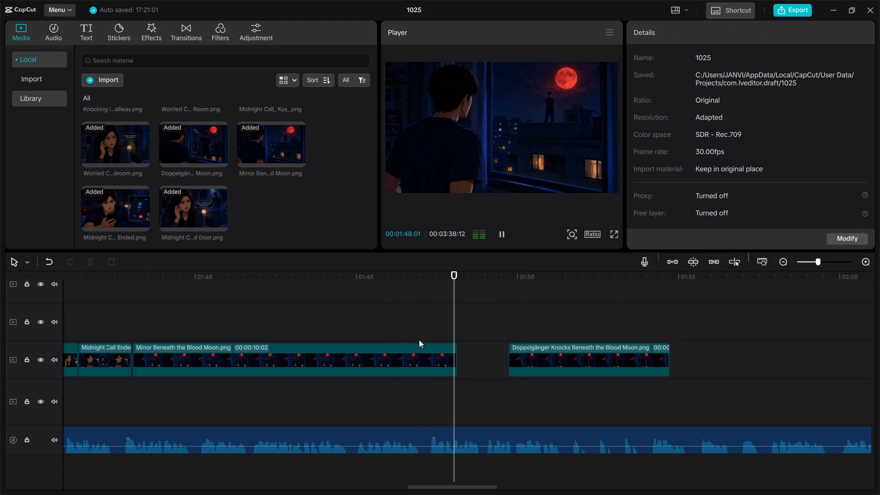
key("space")
left_click_drag(527, 353, 489, 357)
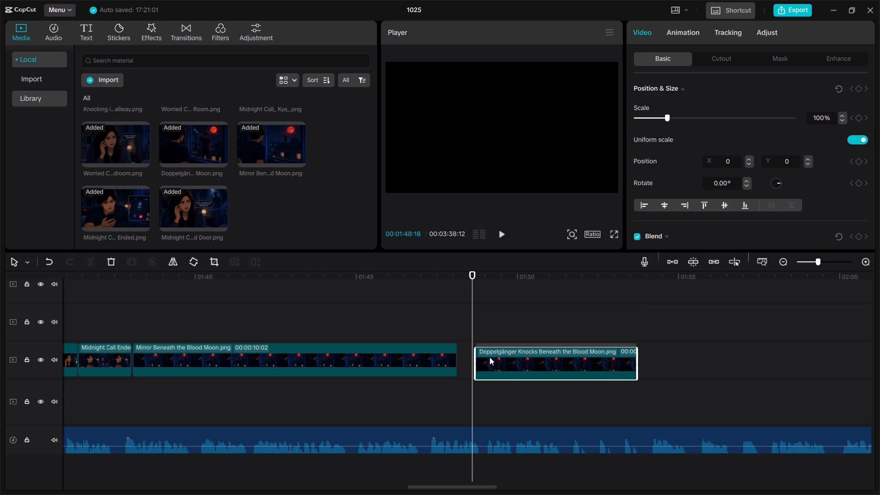
left_click_drag(489, 357, 480, 354)
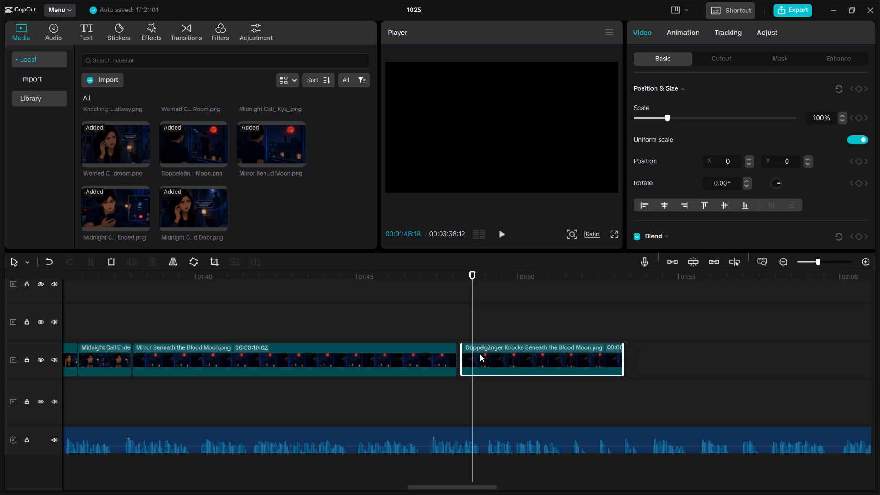
left_click_drag(480, 354, 475, 356)
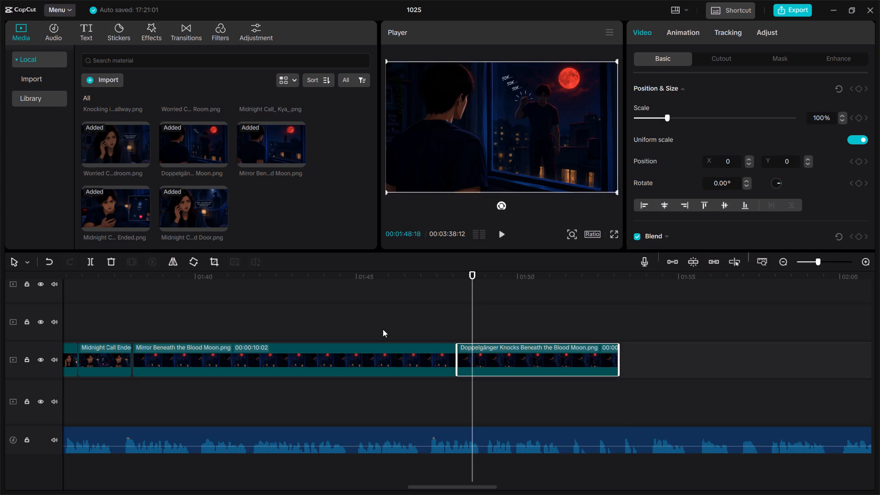
Play the narration over the Doppelgänger Knocks clip and extend its end to a duration of 00:00:06:12.
left_click(353, 320)
key("space")
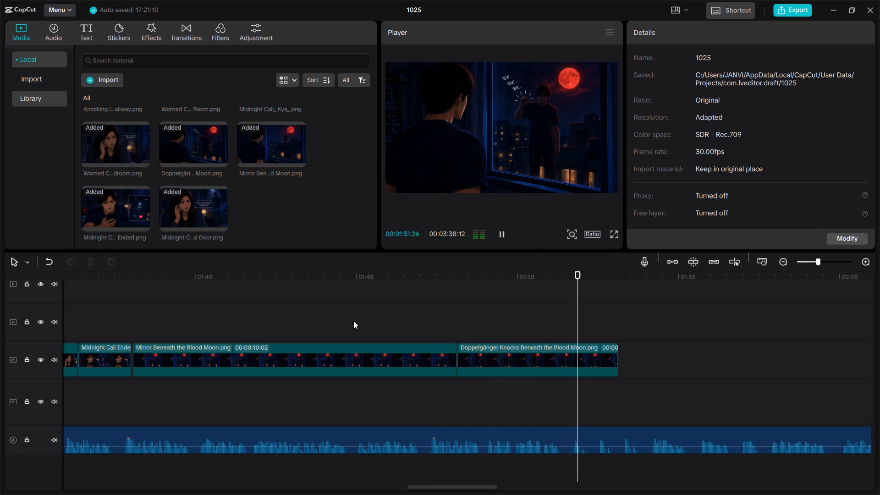
key("space")
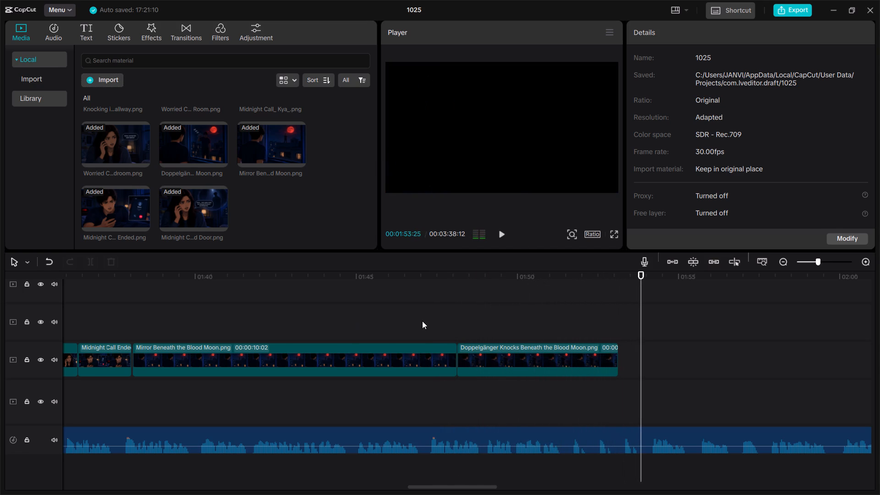
key("space")
key("space")
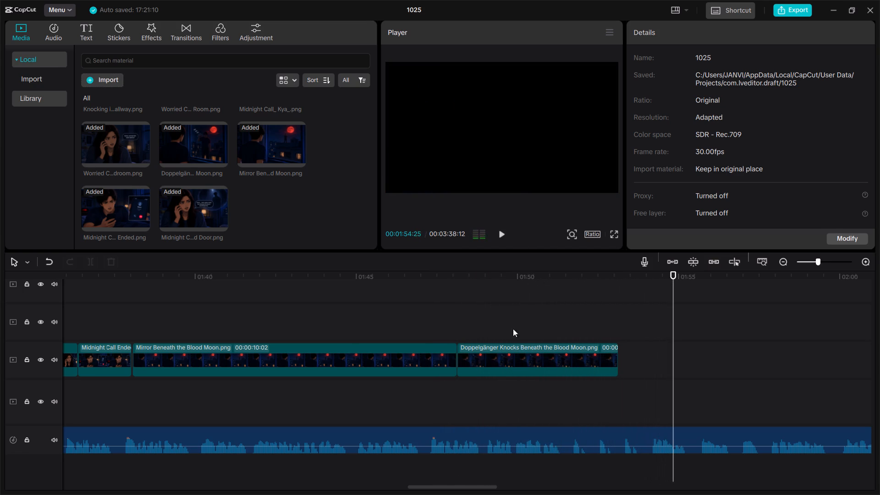
left_click(614, 361)
left_click_drag(619, 357, 661, 355)
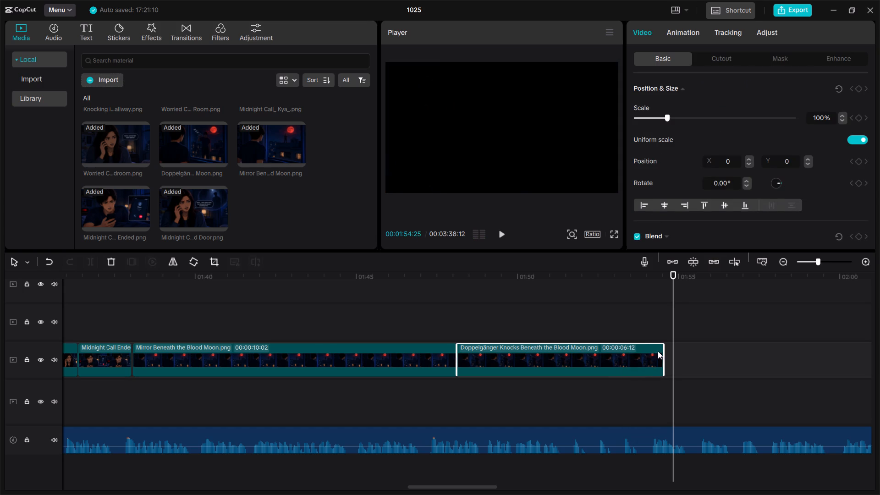
left_click(564, 316)
key("space")
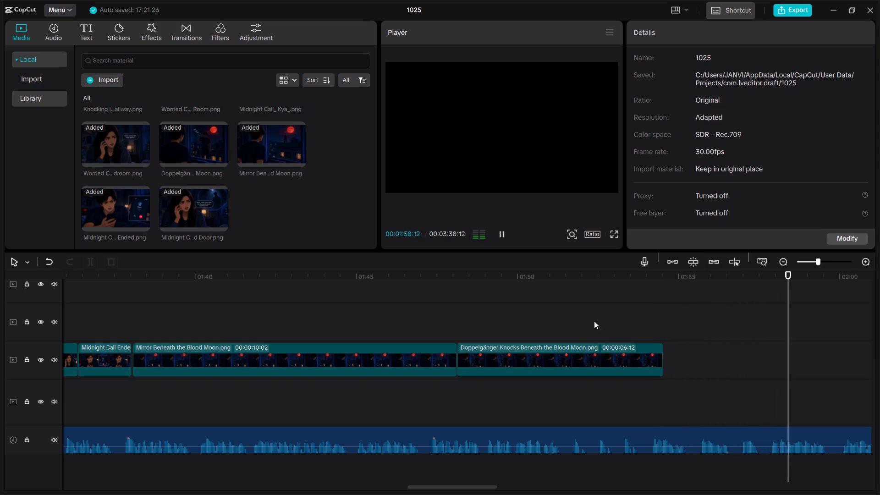
key("space")
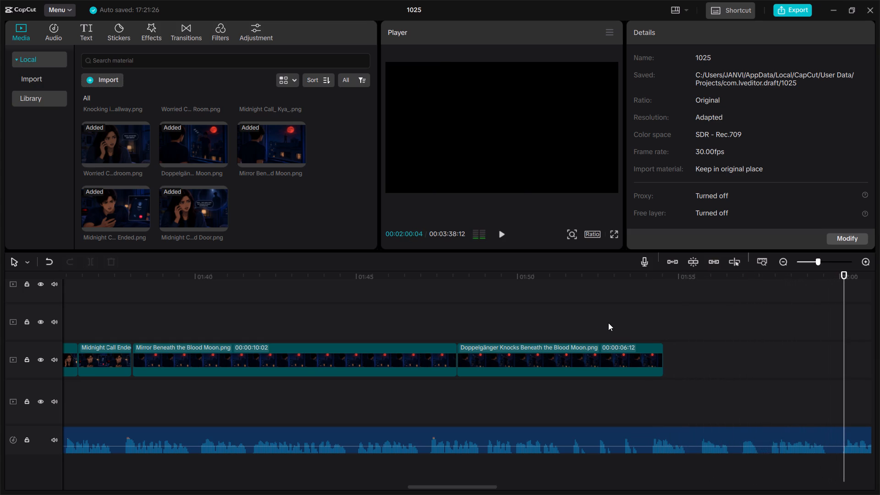
key("space")
key("space")
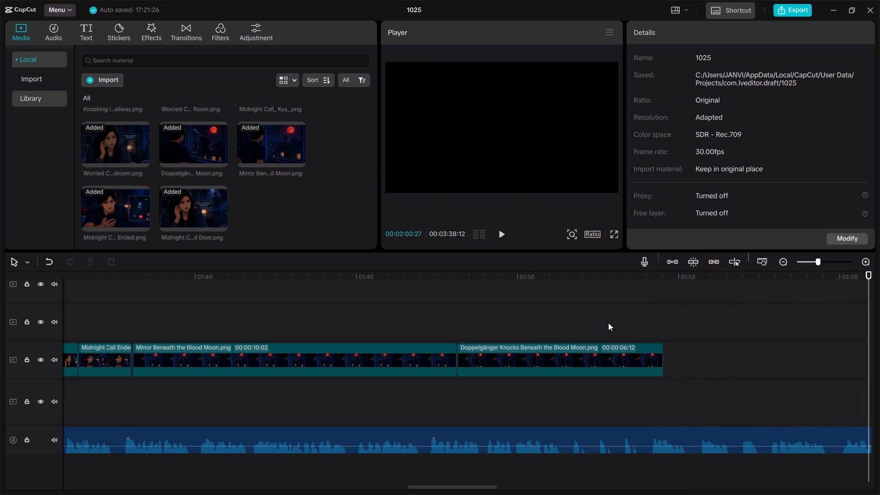
left_click_drag(804, 313, 863, 309)
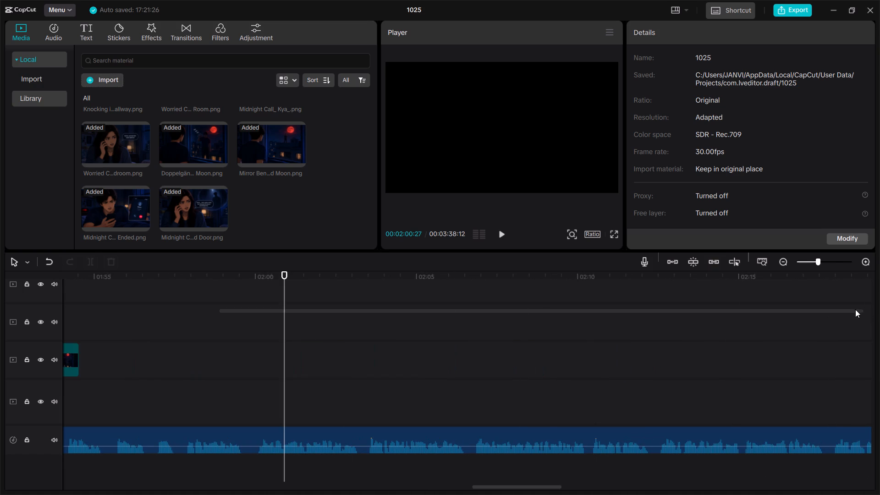
left_click_drag(829, 261, 803, 284)
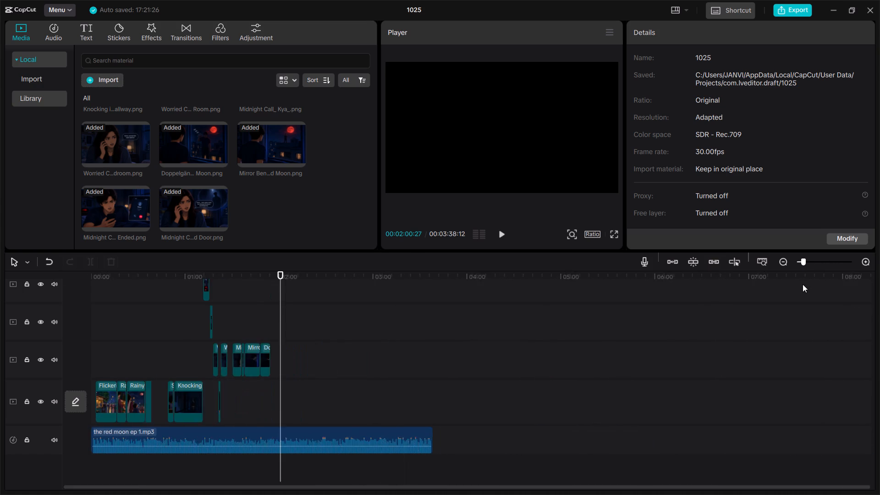
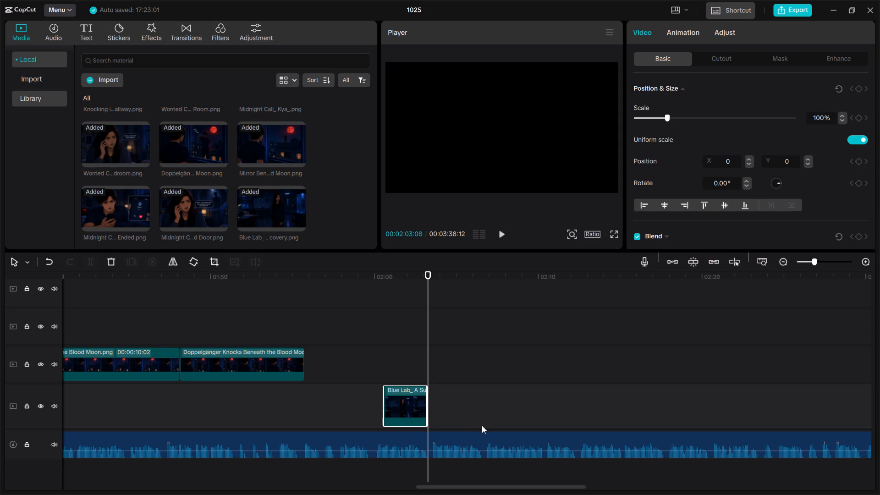
left_click(250, 321)
key("space")
left_click(251, 321)
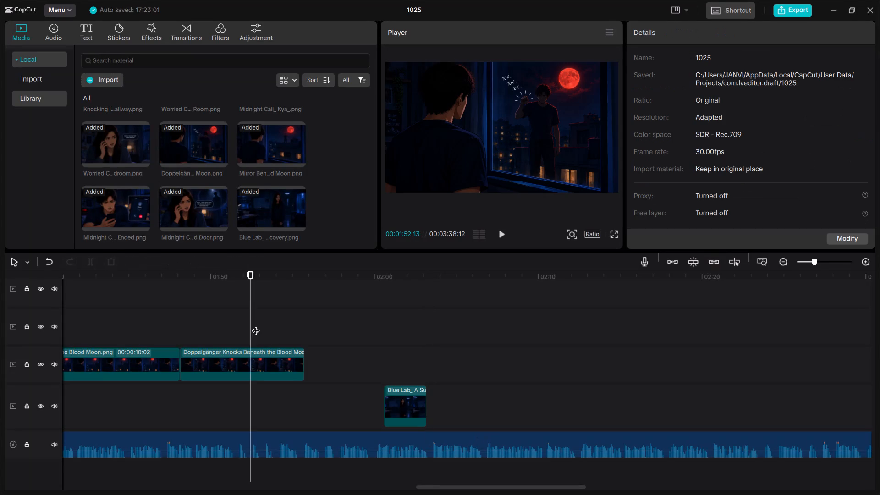
key("space")
key("space")
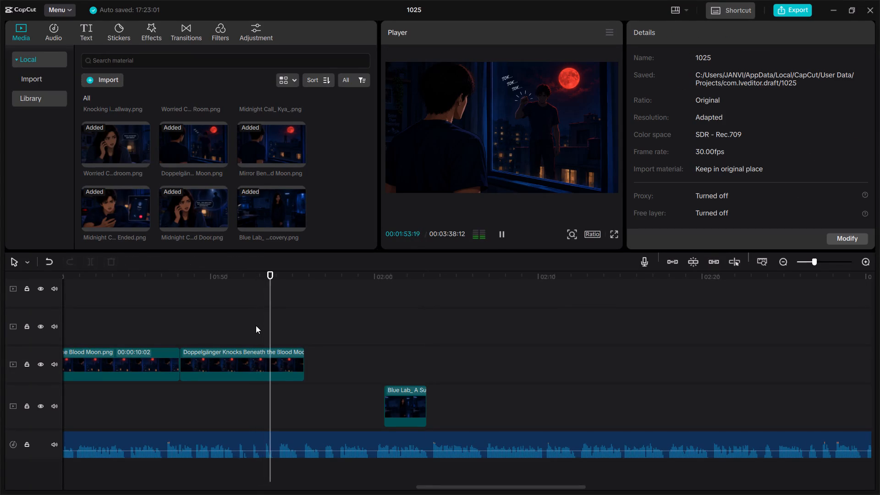
left_click(148, 339)
key("space")
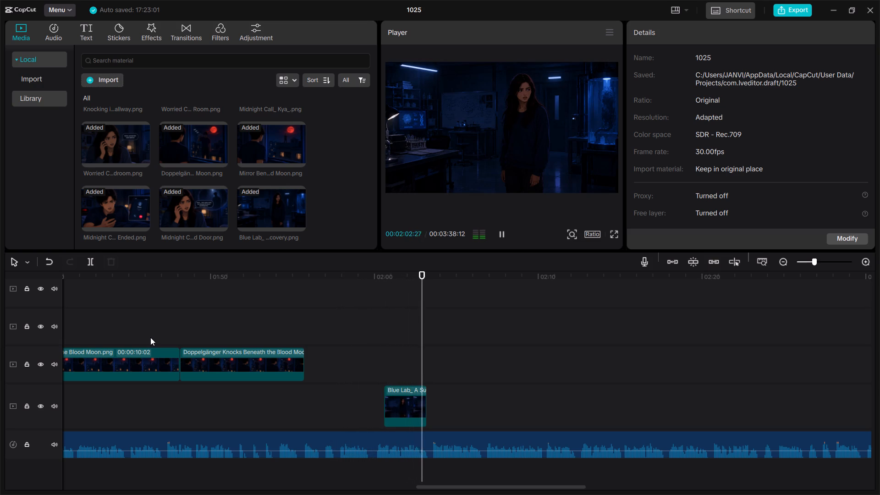
key("space")
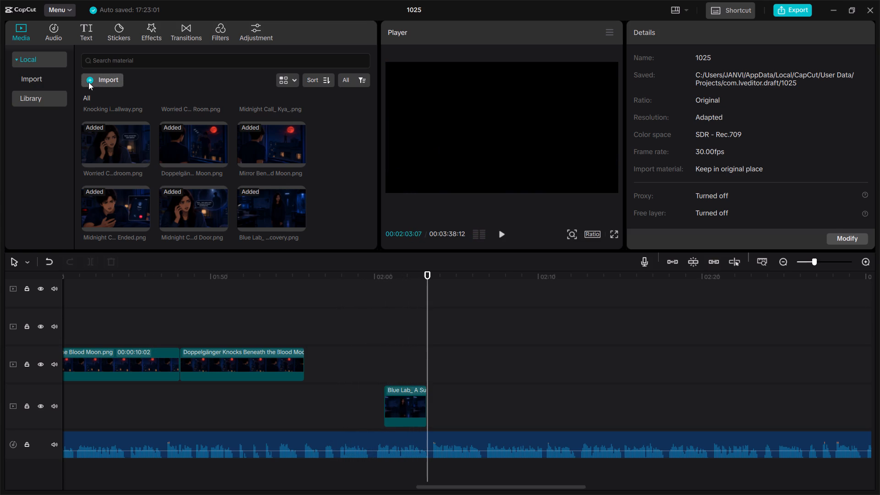
Import the image "Rainy Doppelgänger Chase at B-7" from the Downloads folder into the project media.
left_click(91, 84)
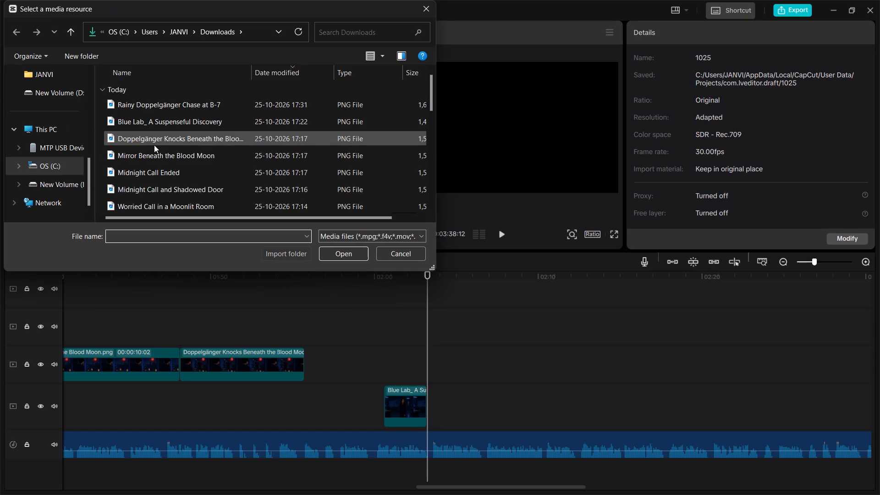
scroll(170, 106, "up", 1)
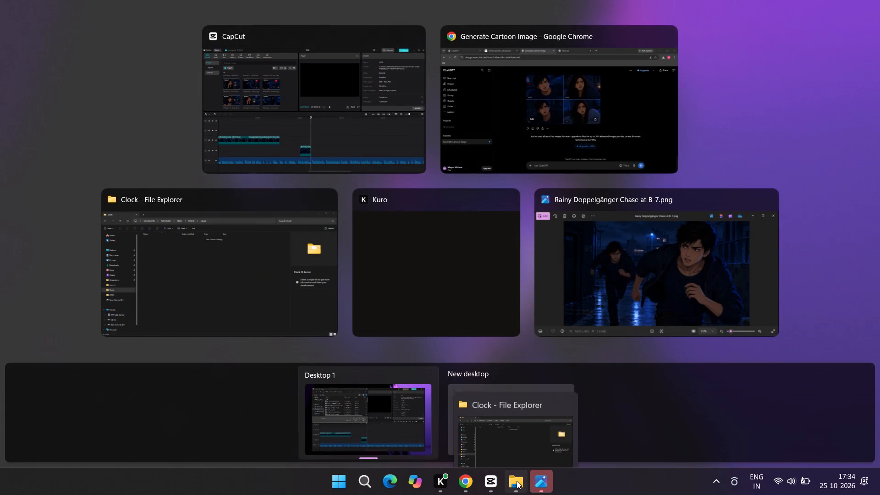
left_click(368, 142)
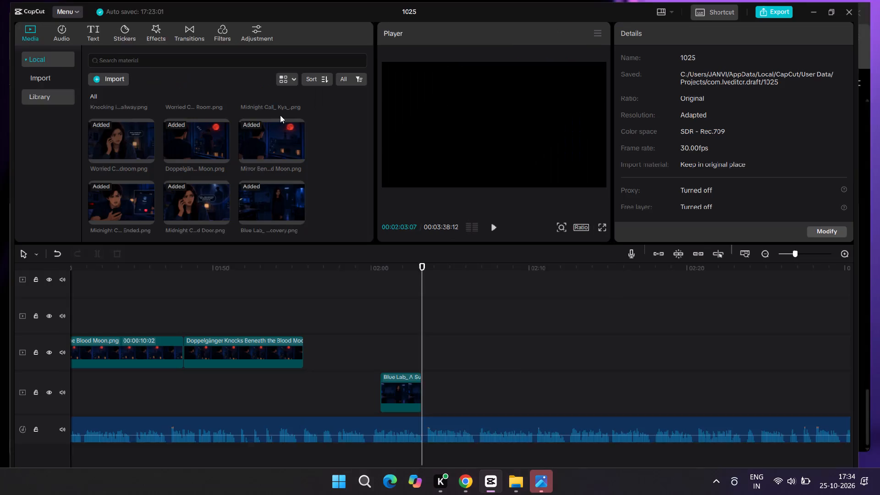
left_click(152, 107)
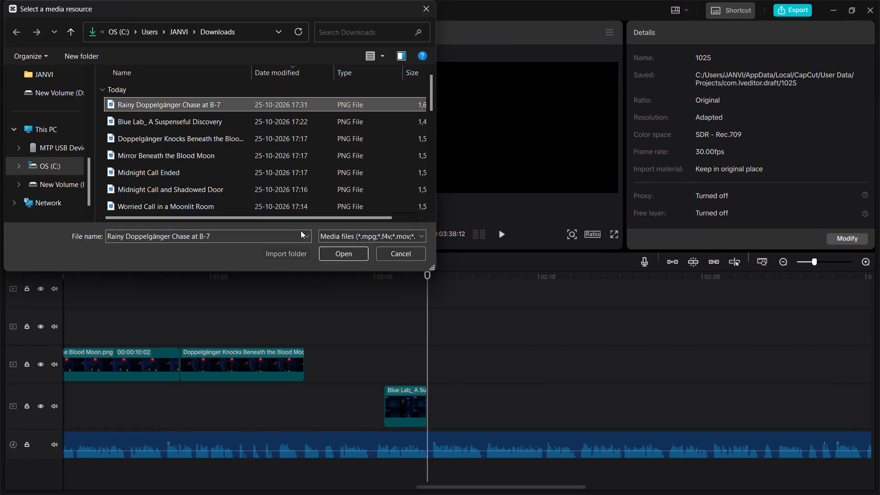
left_click(329, 250)
Place the Rainy Doppelgänger Chase image on the timeline at about 00:02:03, starting where the Blue Lab clip ends.
scroll(291, 207, "down", 2)
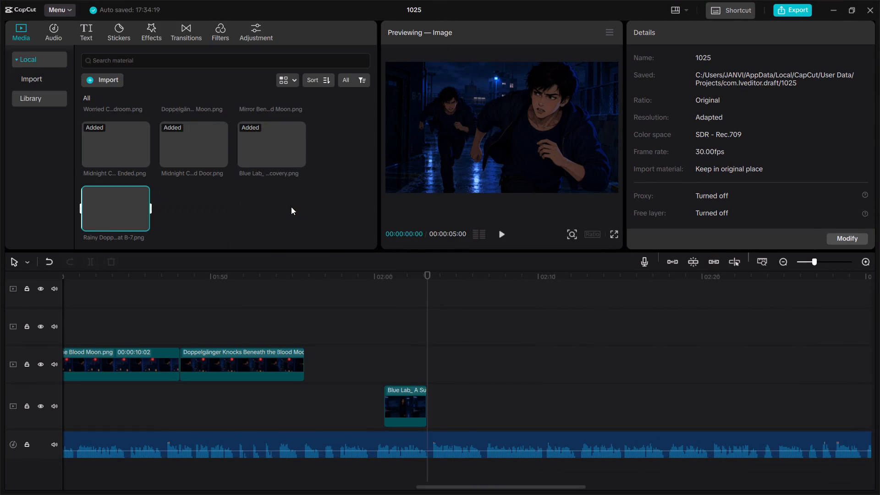
scroll(291, 207, "down", 1)
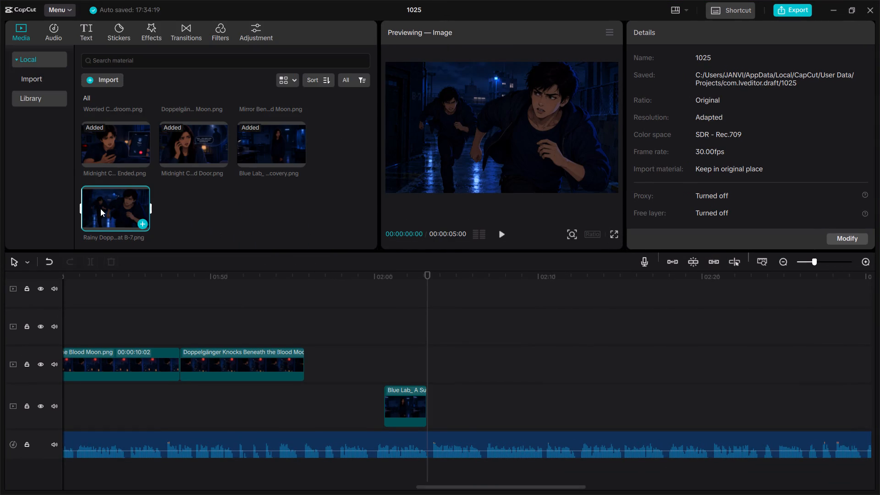
left_click_drag(100, 209, 426, 403)
Play the narration across the cut and trim the start of the Rainy Doppelgänger Chase clip to 00:02:04:04.
key("space")
left_click(387, 363)
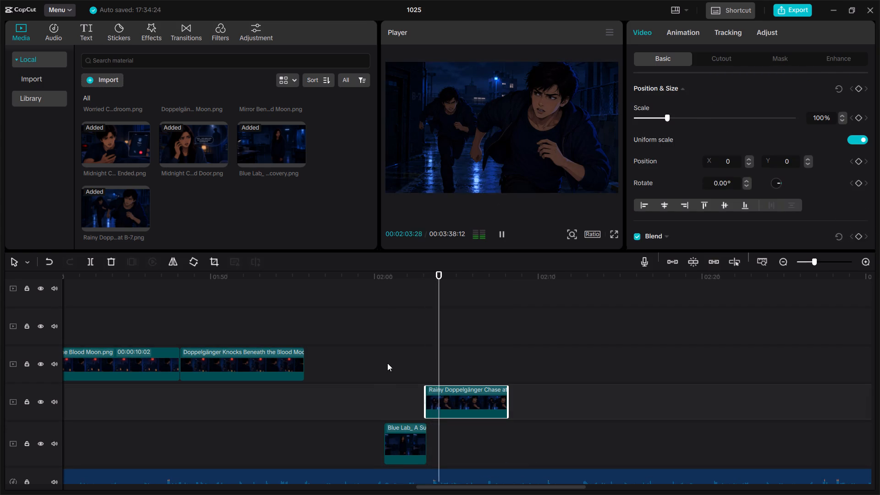
key("space")
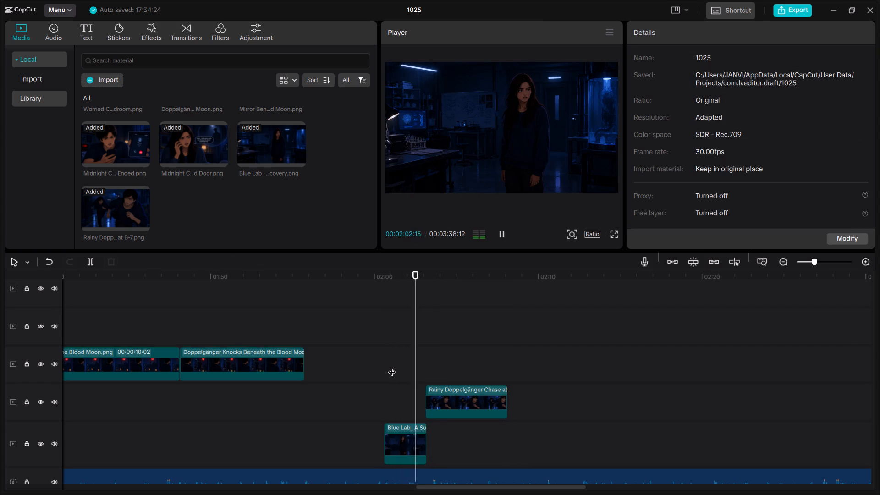
key("space")
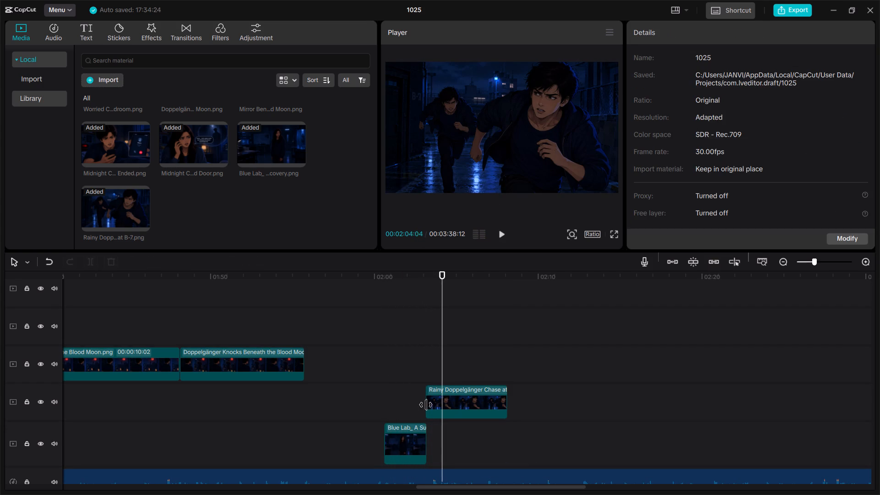
left_click_drag(428, 404, 440, 407)
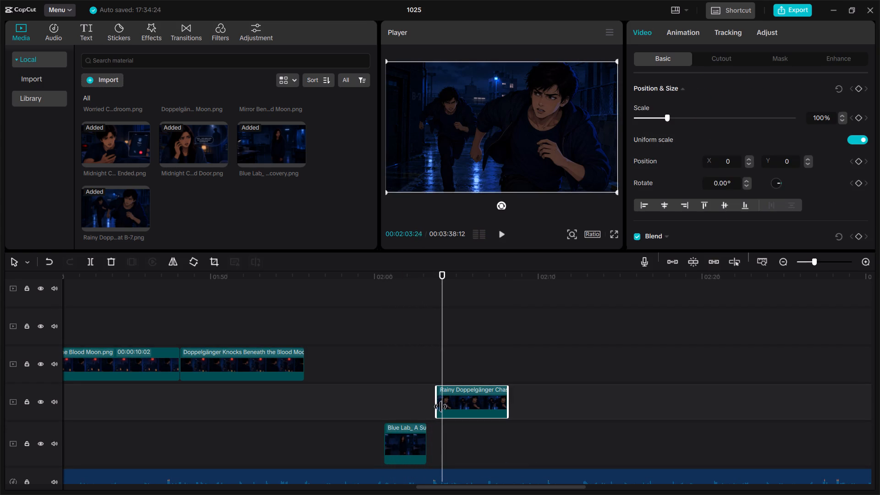
left_click_drag(440, 407, 442, 407)
Extend the end of the Blue Lab clip toward the start of the Rainy Doppelgänger Chase clip.
left_click(424, 437)
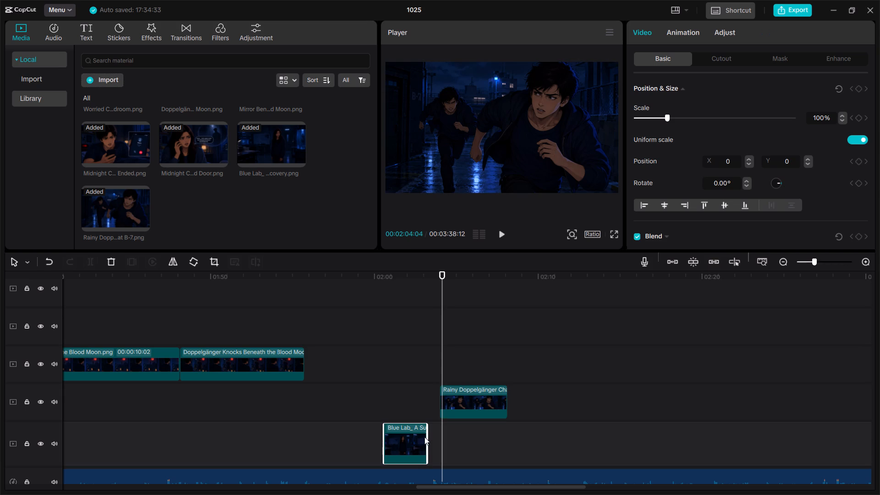
left_click_drag(428, 438, 436, 440)
Play the narration over the Rainy Doppelgänger Chase clip and trim the clip's end to about 00:02:07.
left_click(431, 397)
key("space")
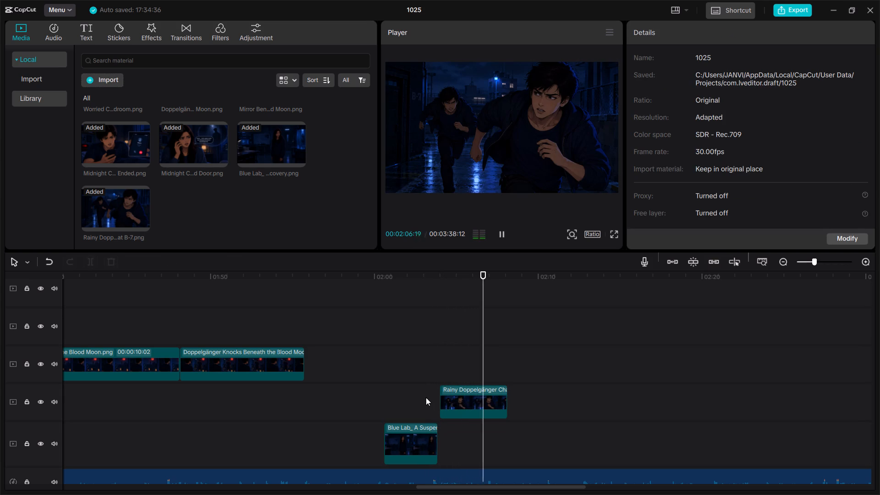
key("space")
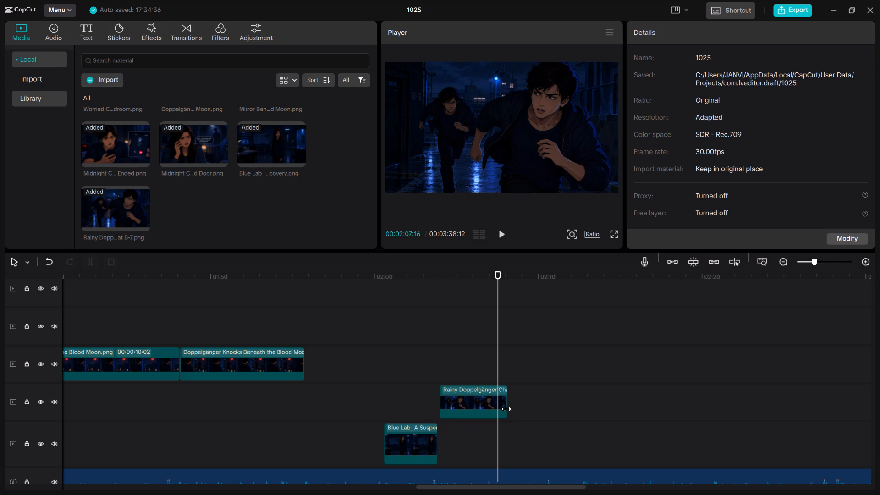
left_click(481, 369)
key("space")
key("space")
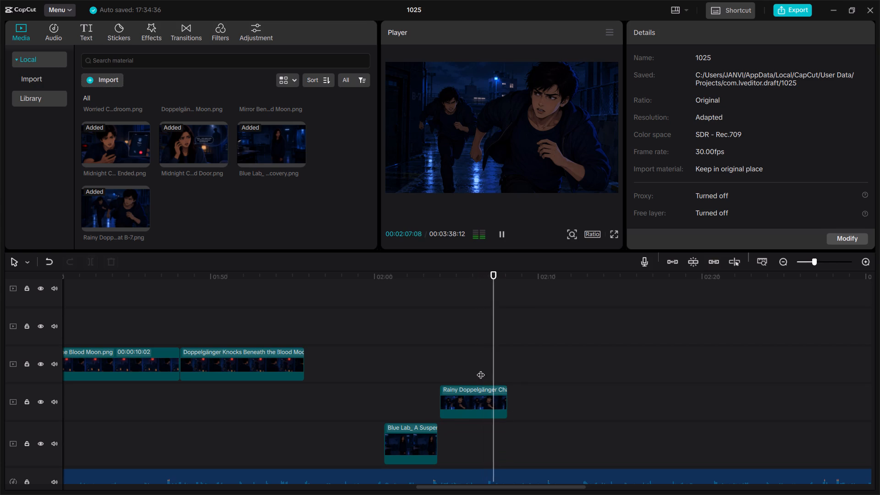
left_click_drag(506, 400, 499, 406)
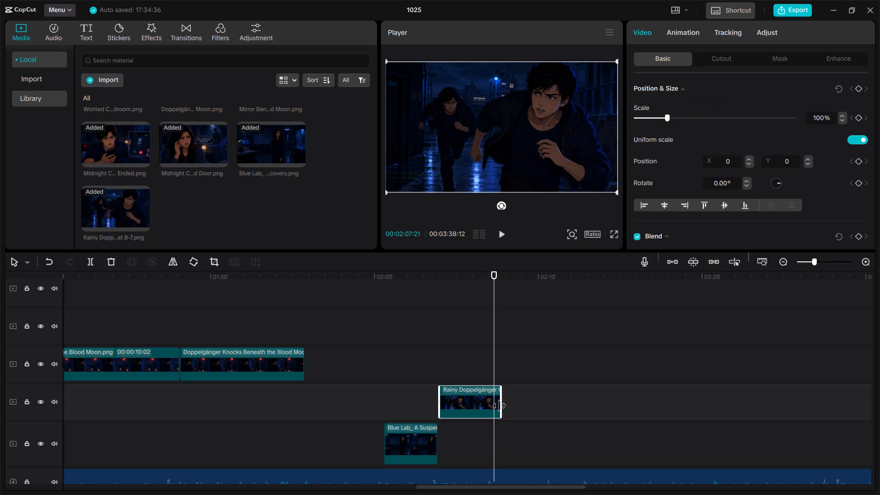
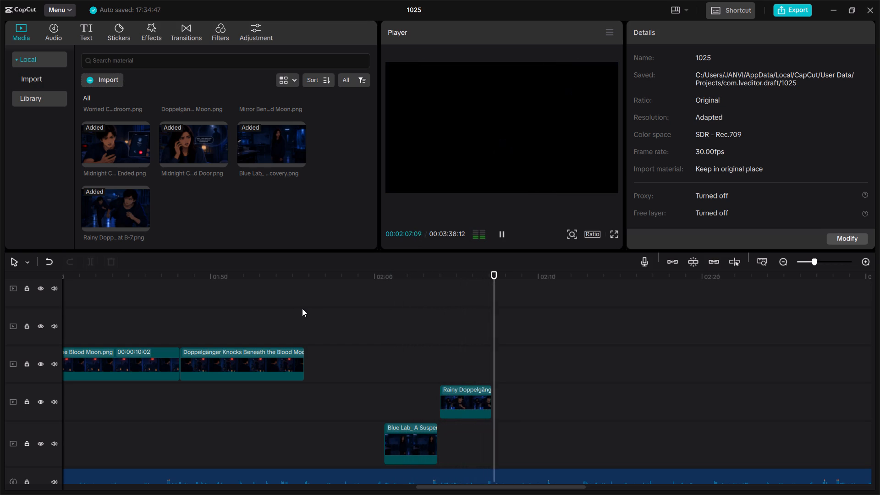
left_click(636, 350)
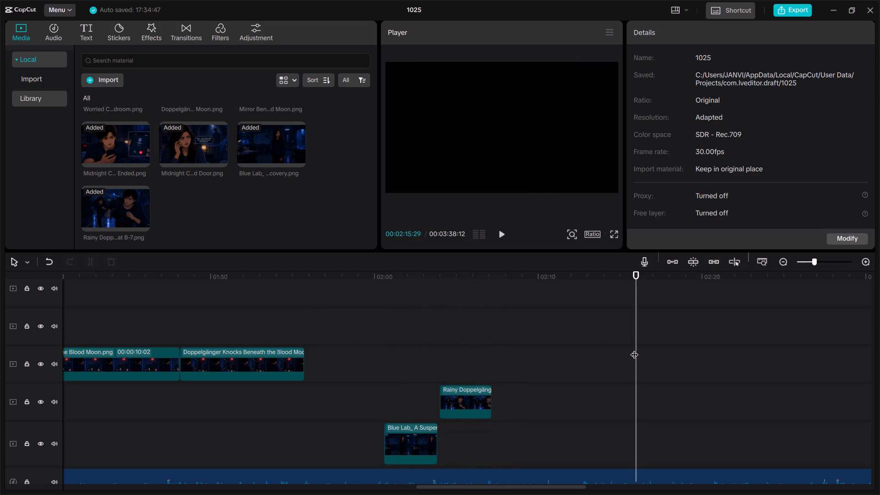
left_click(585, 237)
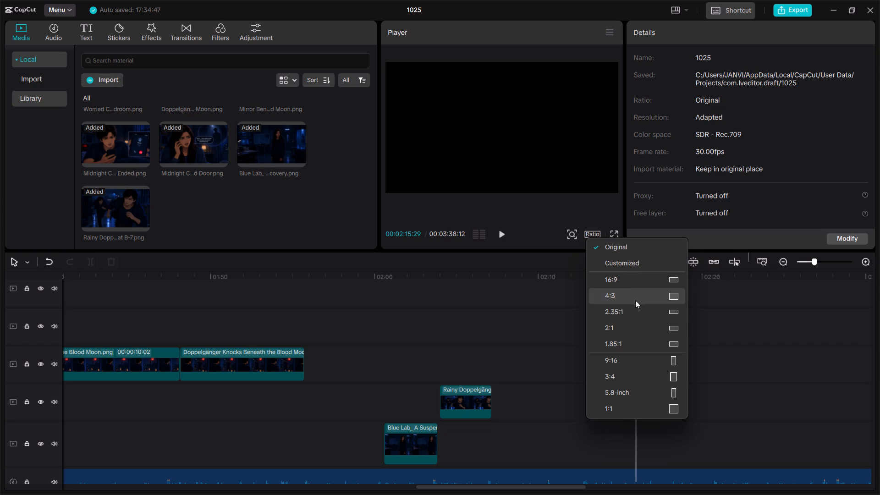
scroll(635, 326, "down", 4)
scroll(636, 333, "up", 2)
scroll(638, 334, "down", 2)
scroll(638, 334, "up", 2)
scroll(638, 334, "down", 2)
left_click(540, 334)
Scrub around the Blue Lab and Rainy Doppelgänger clips and preview the empty section after them, stopping at about 02:10.
left_click(497, 334)
left_click(588, 330)
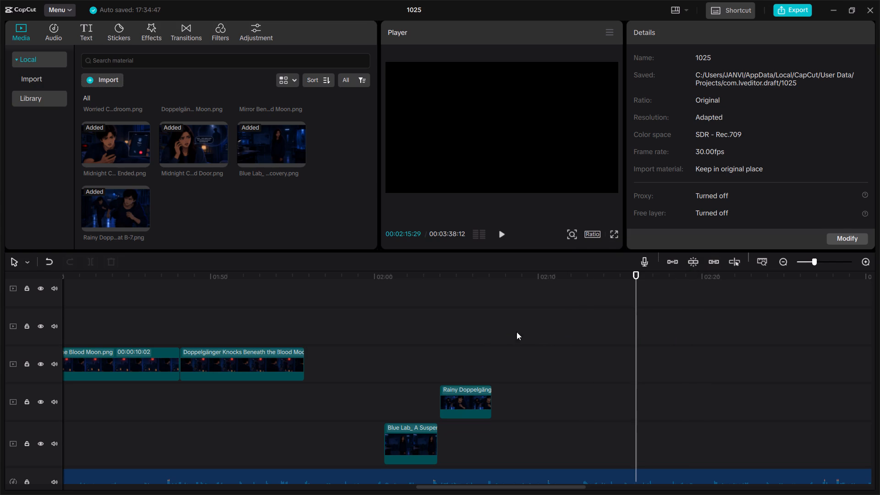
left_click_drag(430, 335, 345, 358)
left_click(480, 318)
left_click(401, 319)
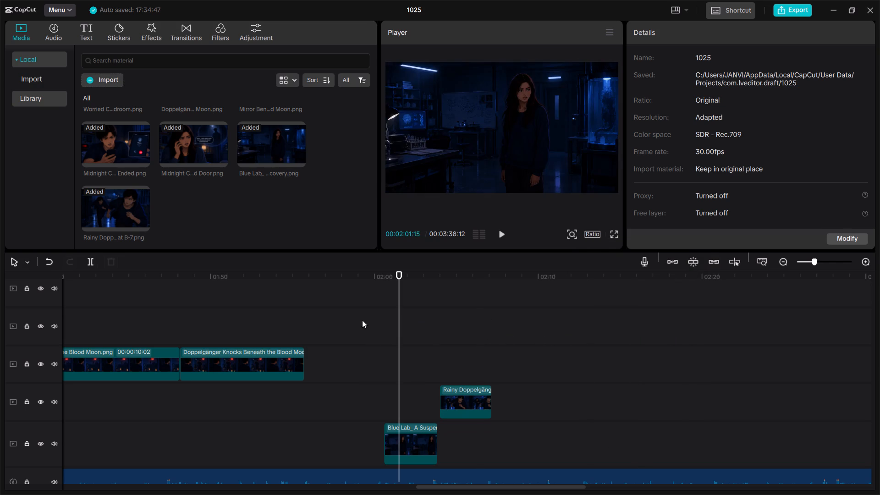
left_click(350, 320)
left_click(586, 297)
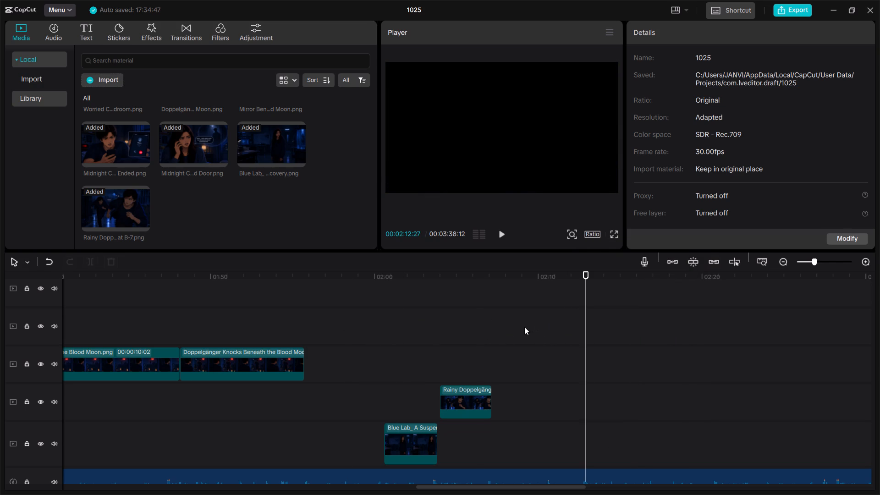
left_click(524, 327)
left_click(506, 234)
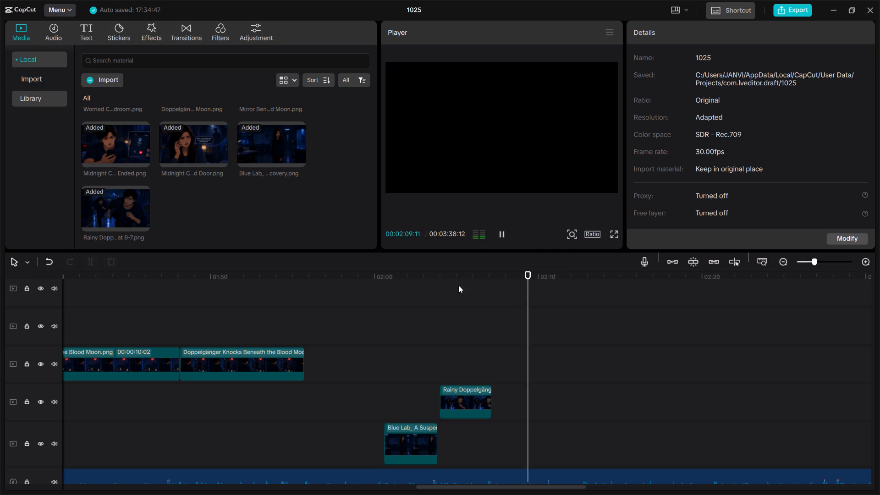
left_click(458, 285)
left_click(501, 232)
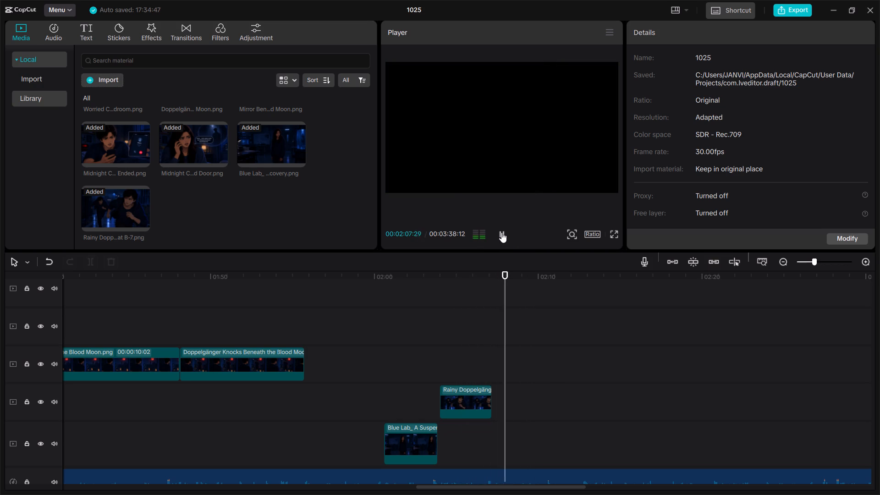
left_click_drag(501, 232, 510, 226)
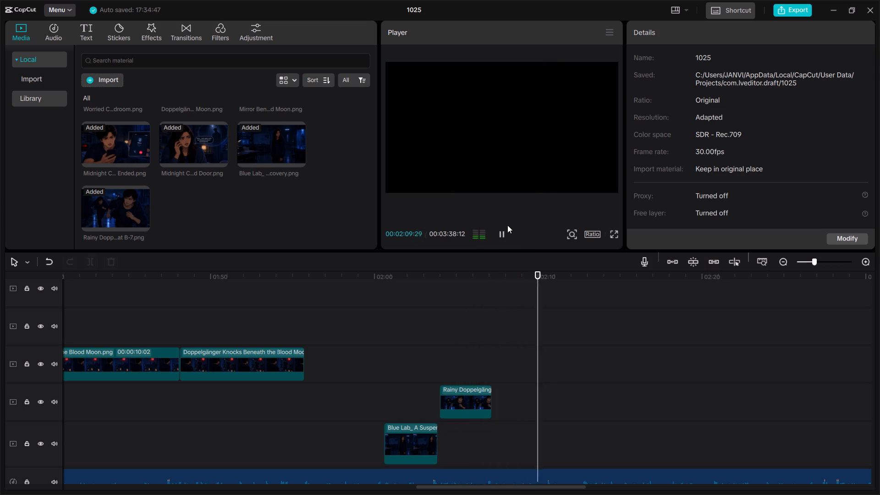
left_click(506, 233)
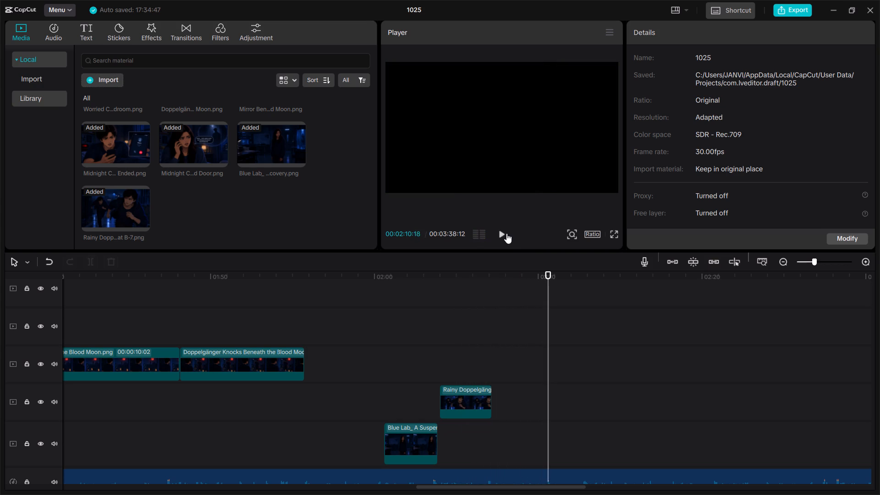